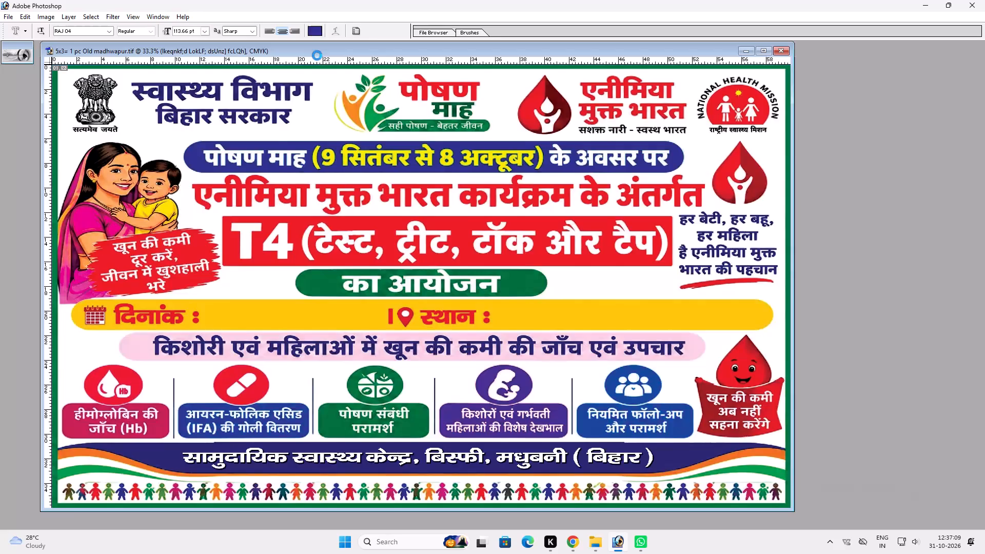
Crop the 5x3= 1 pc Old madhwapur banner down to the word मधुबनी in the blue strip near the bottom.
{"action": "double_click", "coordinate": [317, 52]}
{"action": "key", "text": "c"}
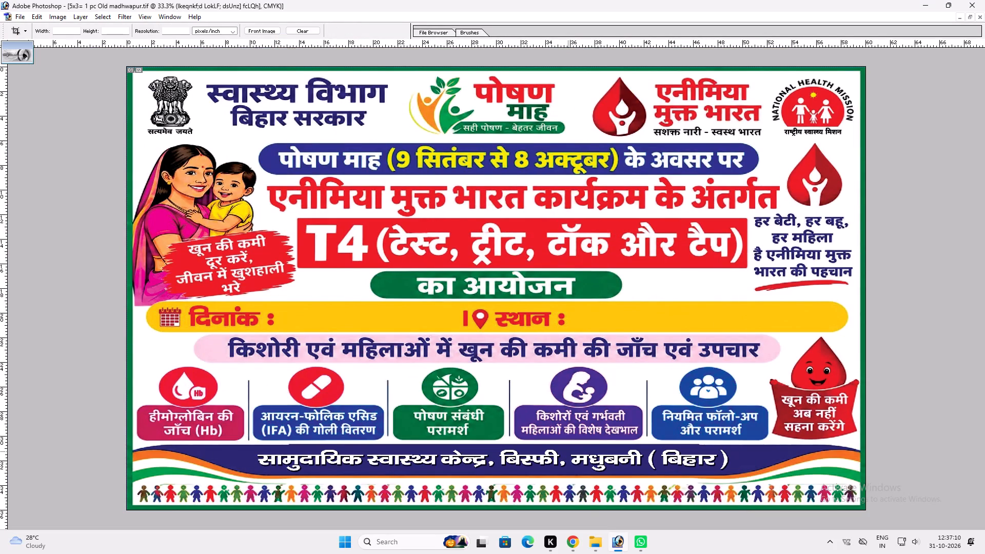
{"action": "left_click_drag", "start_coordinate": [568, 448], "coordinate": [645, 473]}
{"action": "left_click_drag", "start_coordinate": [645, 473], "coordinate": [645, 473]}
{"action": "left_click", "coordinate": [631, 447]}
{"action": "key", "text": "Return"}
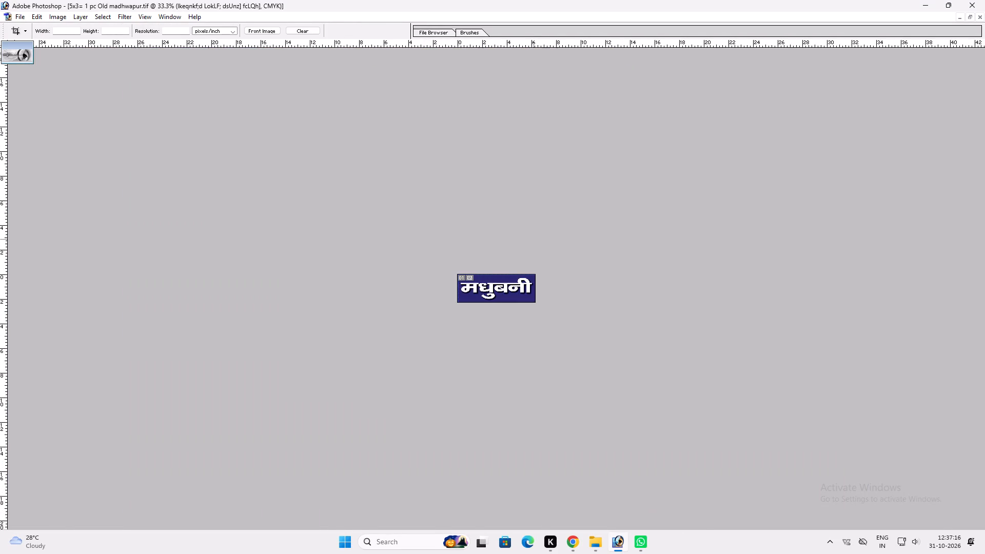
Save the cropped image as a new TIFF named patch in the Bibha sunny folder and close it.
{"action": "key", "text": "ctrl+shift+s"}
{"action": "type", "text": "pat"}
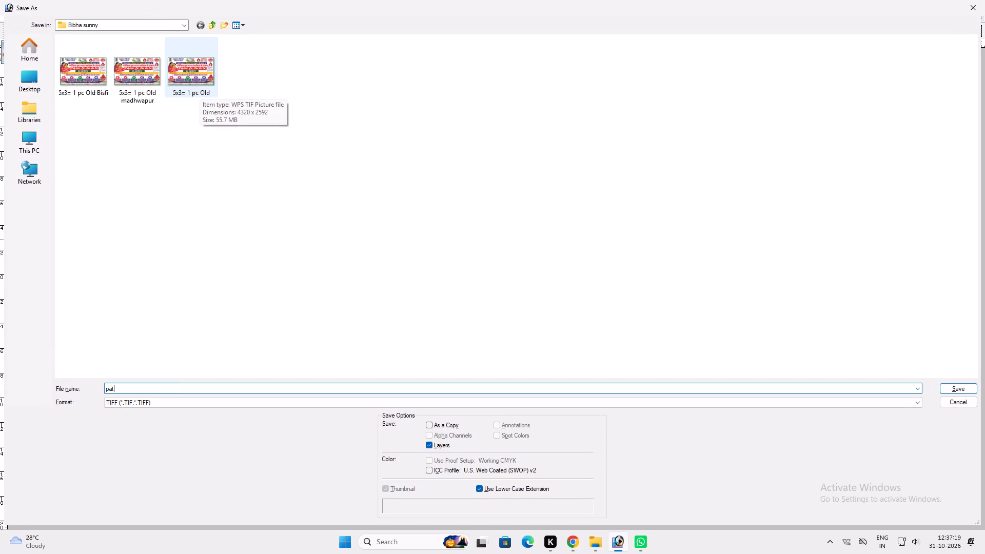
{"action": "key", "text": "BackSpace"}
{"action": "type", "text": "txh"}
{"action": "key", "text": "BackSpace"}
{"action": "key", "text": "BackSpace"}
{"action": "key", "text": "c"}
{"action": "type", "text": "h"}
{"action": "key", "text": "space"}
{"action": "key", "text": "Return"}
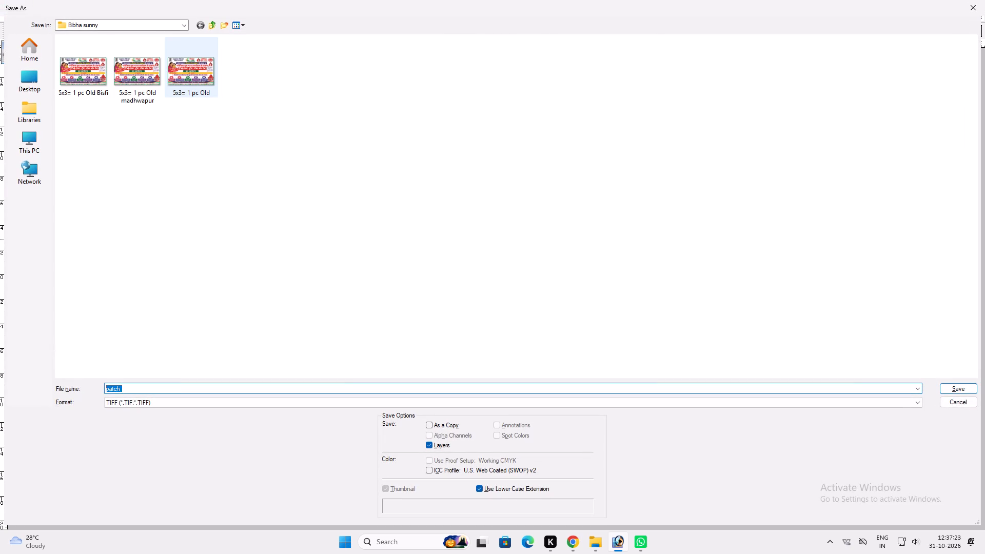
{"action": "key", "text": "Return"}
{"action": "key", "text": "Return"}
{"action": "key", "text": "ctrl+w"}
{"action": "double_click", "coordinate": [395, 227]}
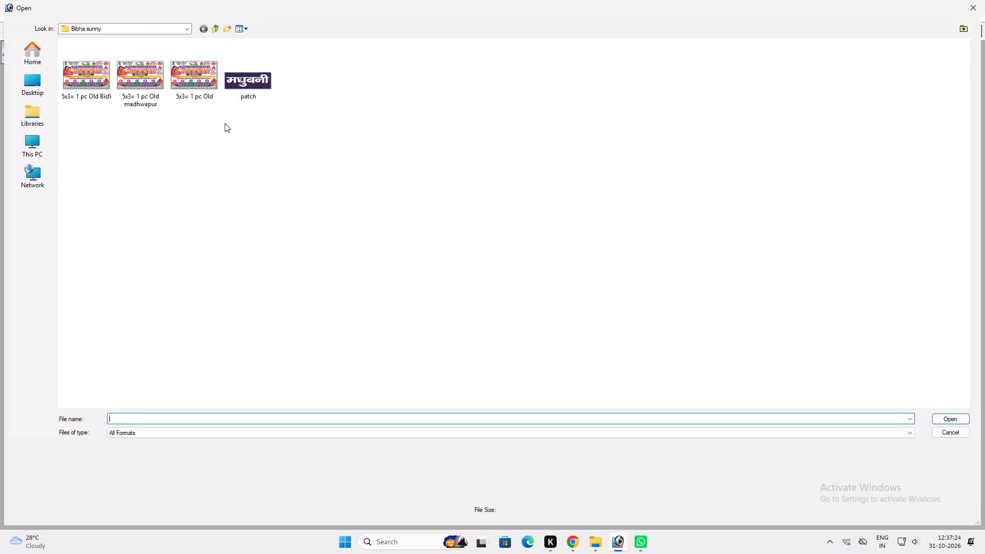
{"action": "left_click", "coordinate": [236, 88]}
{"action": "key", "text": "ctrl+c"}
{"action": "key", "text": "ctrl+c"}
{"action": "key", "text": "ctrl+c"}
{"action": "key", "text": "ctrl+c"}
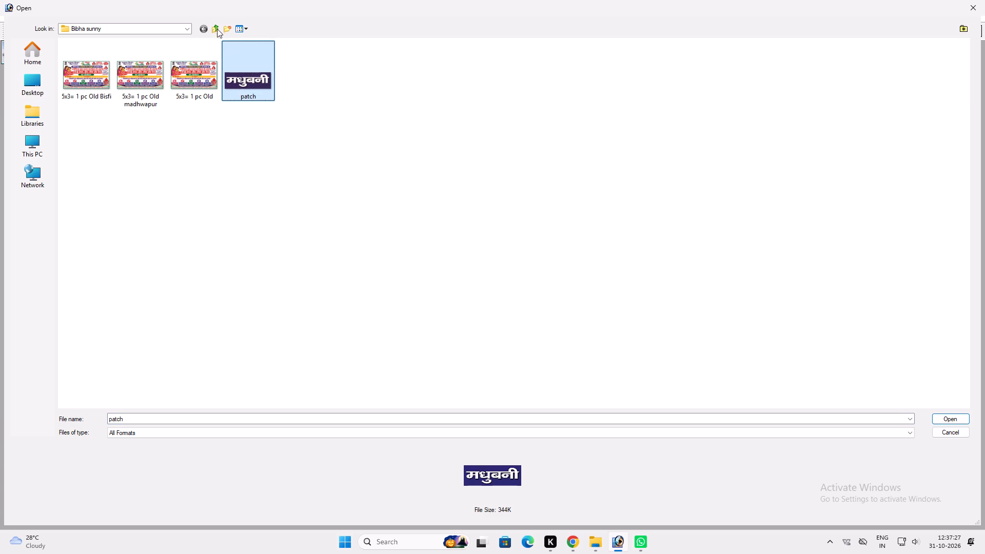
{"action": "key", "text": "ctrl+c"}
{"action": "left_click", "coordinate": [216, 26]}
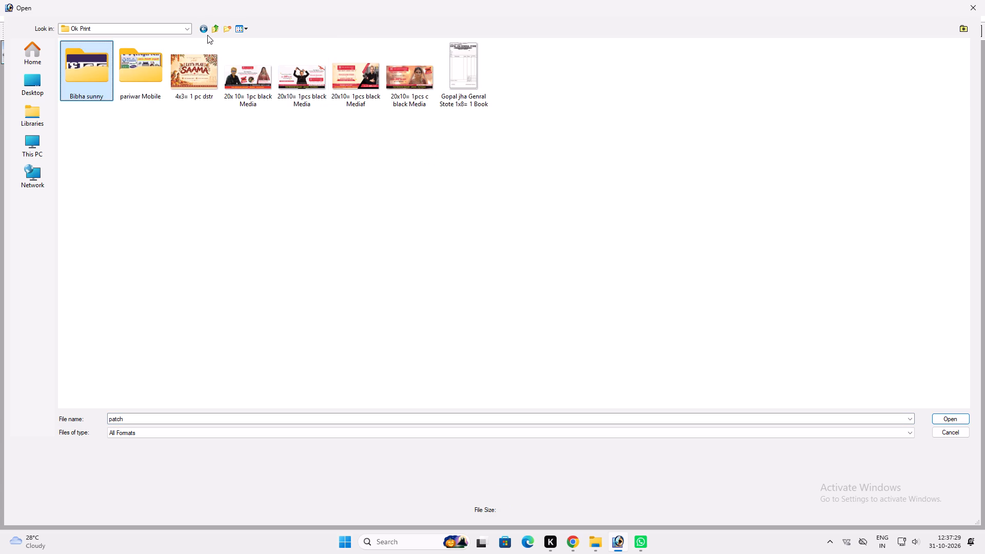
{"action": "left_click", "coordinate": [212, 29]}
{"action": "left_click", "coordinate": [604, 210]}
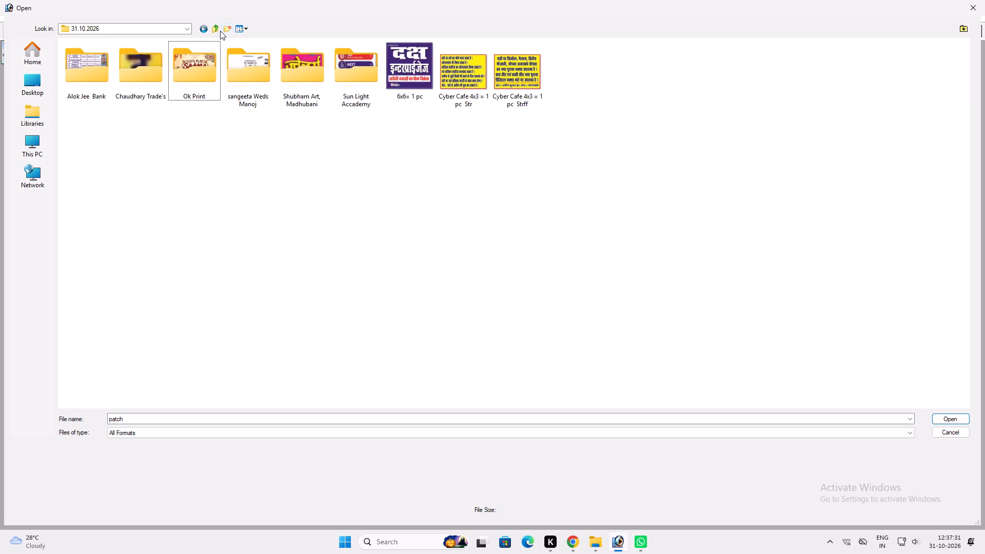
{"action": "left_click", "coordinate": [219, 30]}
{"action": "left_click", "coordinate": [517, 224]}
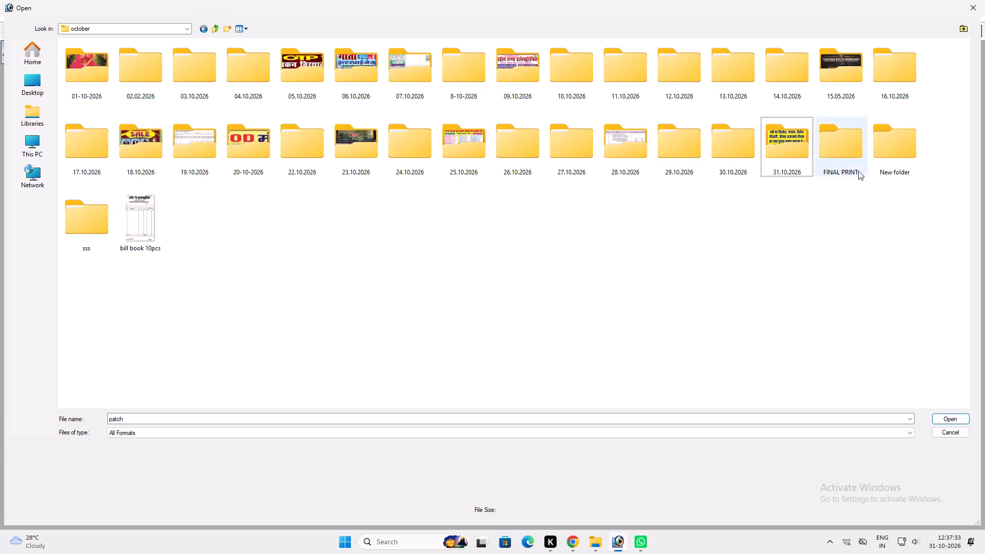
{"action": "double_click", "coordinate": [858, 146]}
{"action": "left_click", "coordinate": [854, 148]}
{"action": "key", "text": "ctrl+v"}
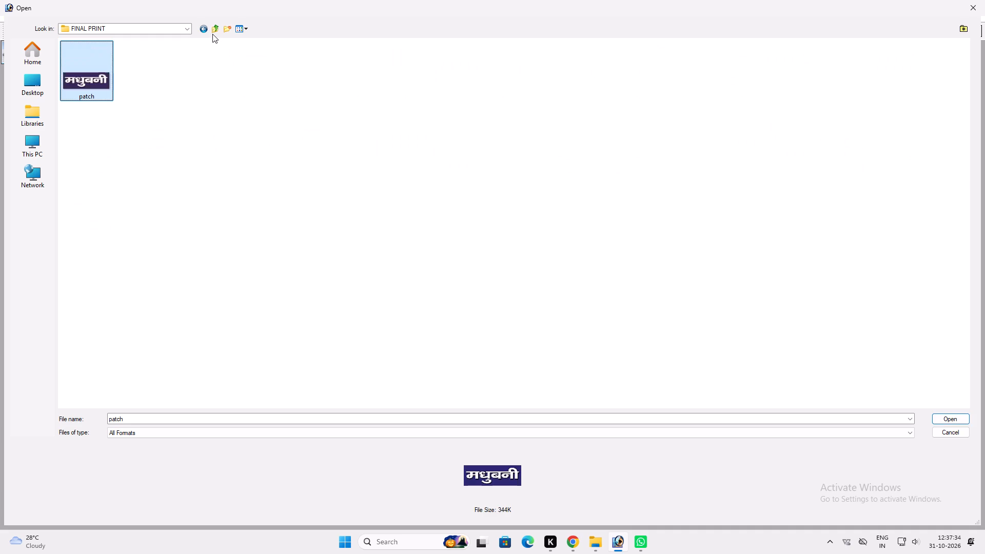
Delete the folder named New folder from the october folder.
{"action": "left_click", "coordinate": [212, 34]}
{"action": "left_click", "coordinate": [784, 248]}
{"action": "left_click", "coordinate": [888, 165]}
{"action": "key", "text": "Delete"}
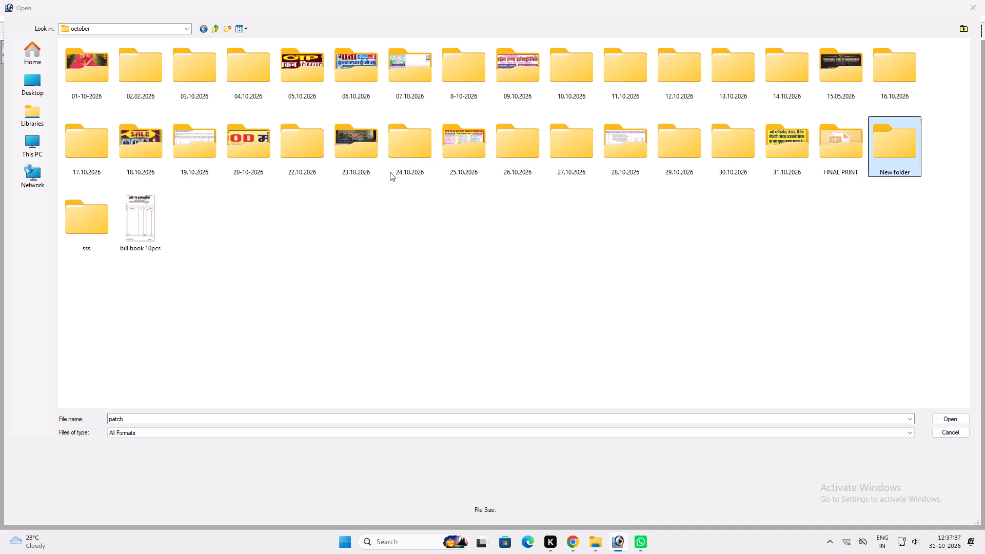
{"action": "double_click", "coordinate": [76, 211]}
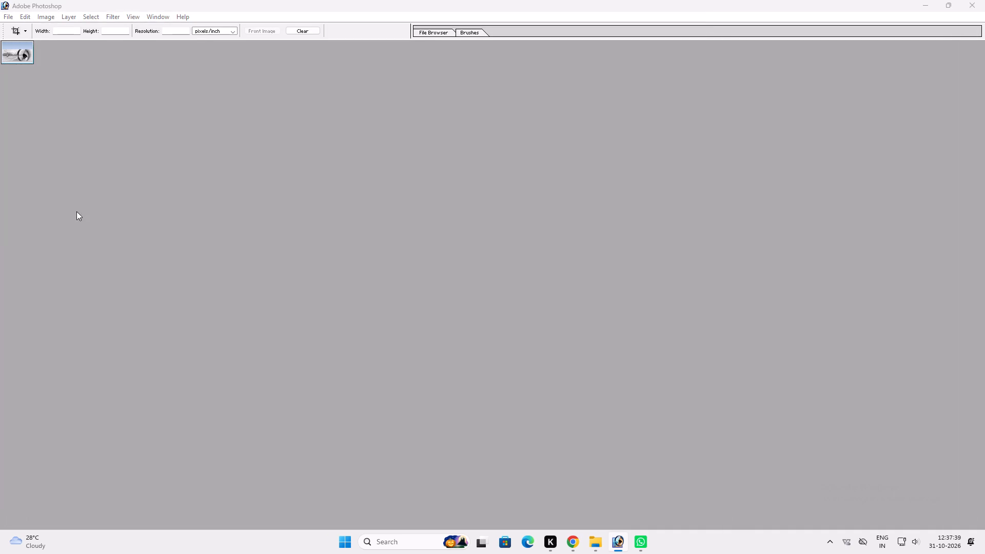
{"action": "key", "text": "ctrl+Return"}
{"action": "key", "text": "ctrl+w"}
Move the bill book 10pcs file from the october folder into the 18.10.2026 folder.
{"action": "double_click", "coordinate": [301, 196]}
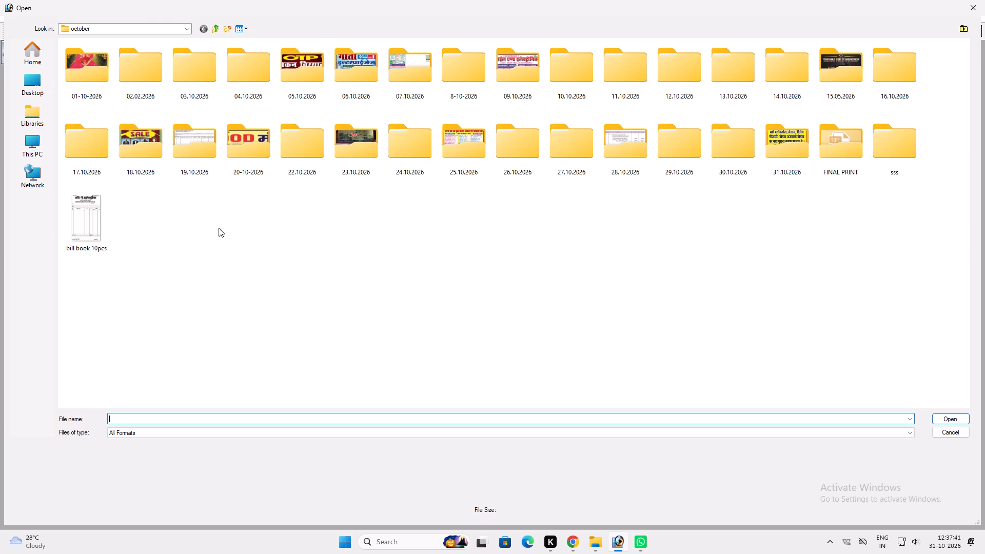
{"action": "double_click", "coordinate": [877, 139]}
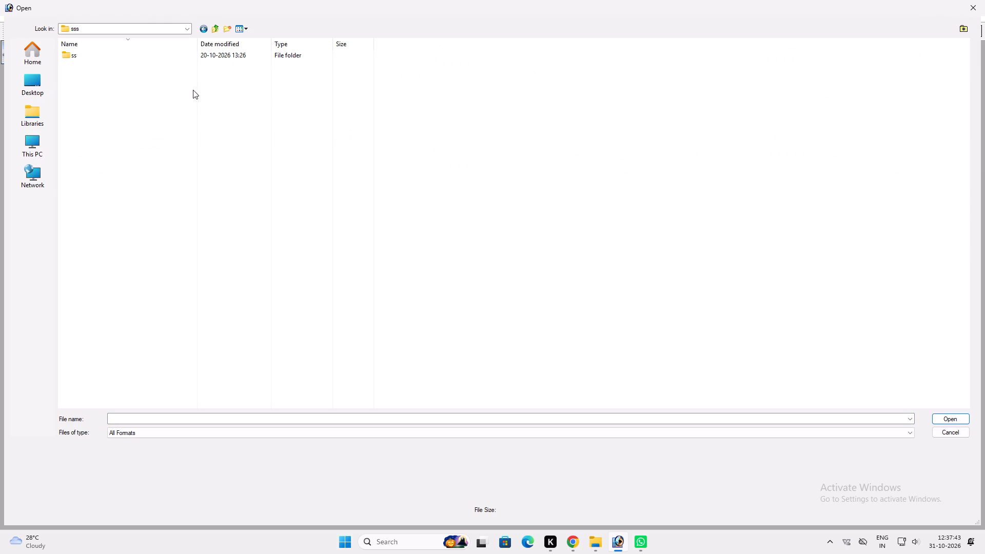
{"action": "left_click", "coordinate": [219, 28]}
{"action": "left_click", "coordinate": [454, 183]}
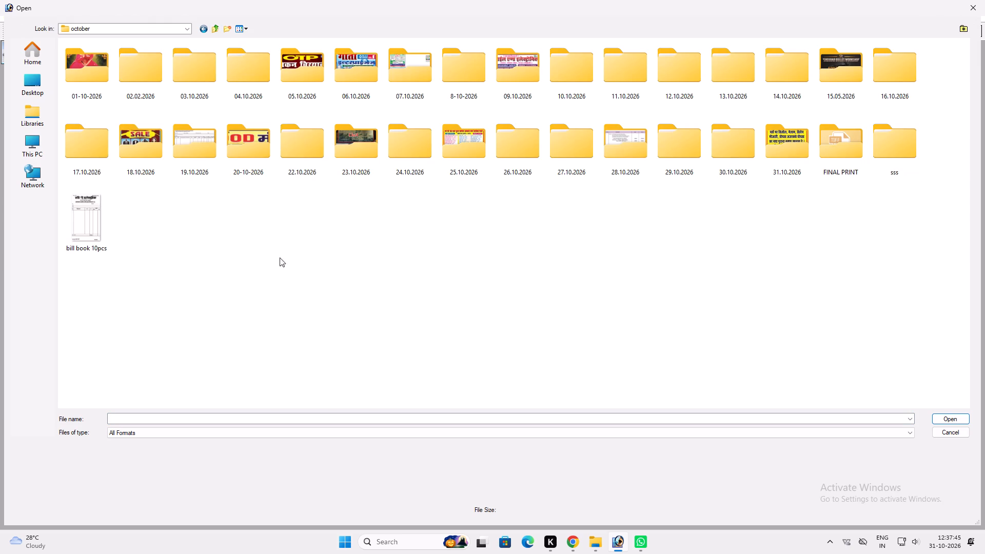
{"action": "left_click_drag", "start_coordinate": [91, 232], "coordinate": [122, 125]}
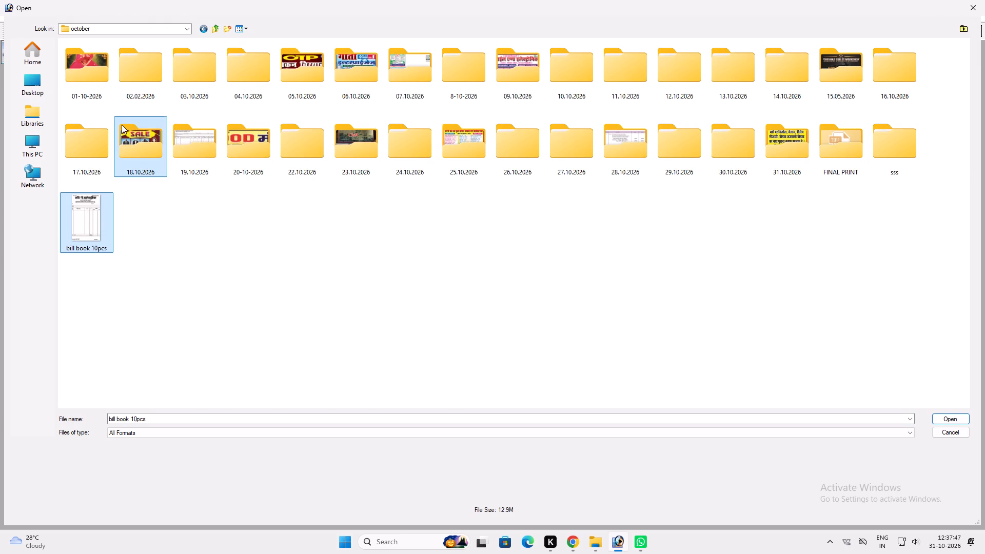
{"action": "left_click", "coordinate": [244, 216]}
Move the two Cyber Cafe 4x3 = 1 pc files (Str and Strff) from the 31.10.2026 folder into its Ok Print subfolder.
{"action": "left_click", "coordinate": [784, 148]}
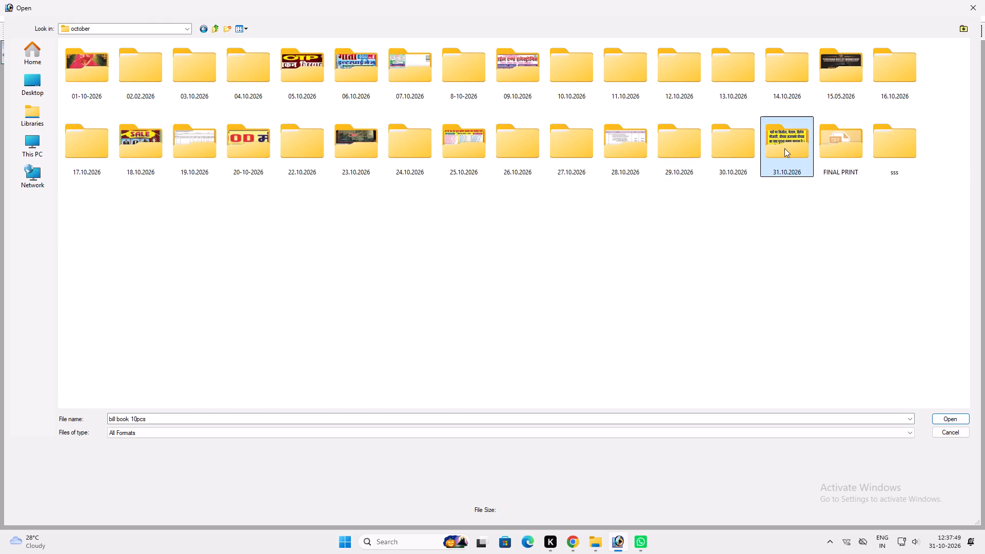
{"action": "double_click", "coordinate": [784, 148]}
{"action": "left_click_drag", "start_coordinate": [555, 184], "coordinate": [463, 58]}
{"action": "left_click_drag", "start_coordinate": [463, 57], "coordinate": [456, 177]}
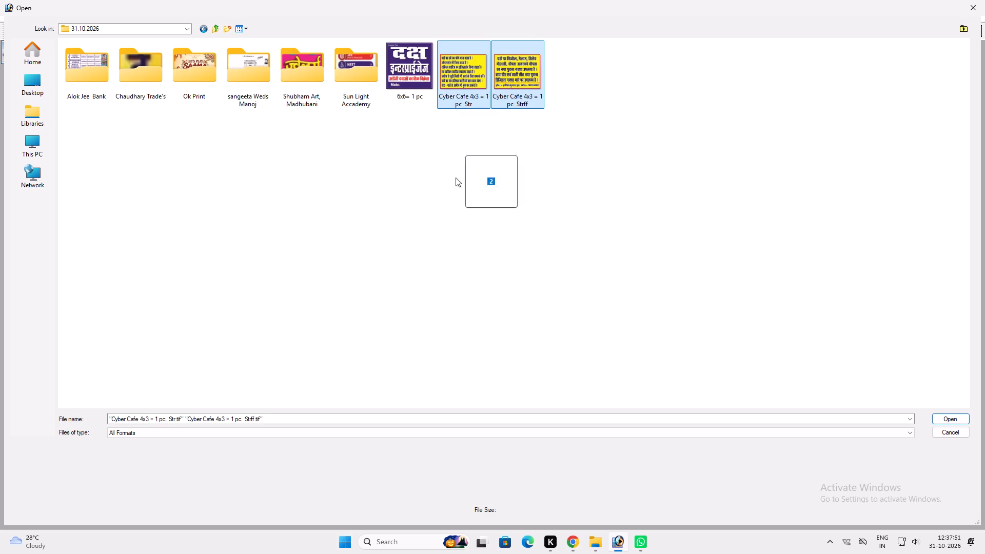
{"action": "left_click_drag", "start_coordinate": [456, 177], "coordinate": [176, 52]}
{"action": "left_click", "coordinate": [256, 156]}
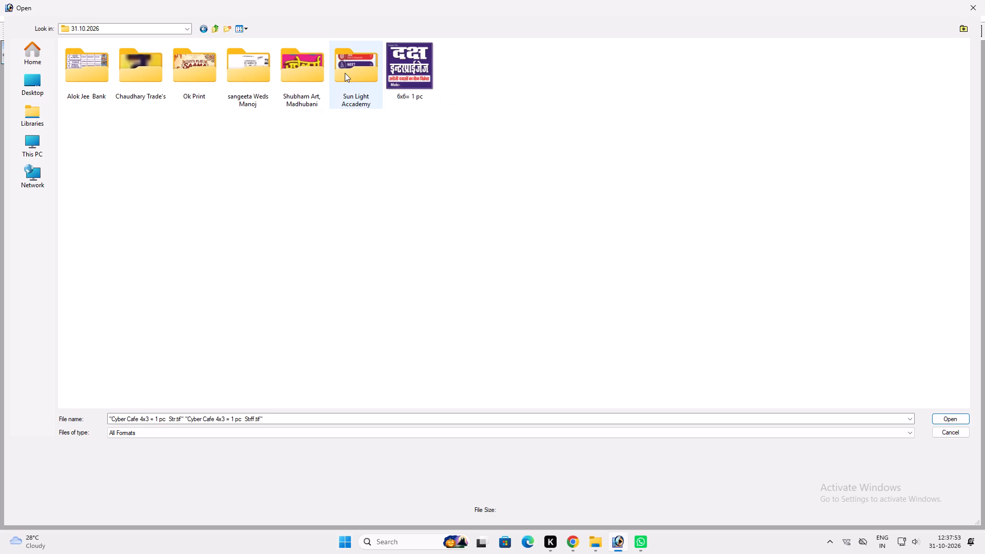
Look through the contents of the Chaudhary Trade's and Ok Print folders in 31.10.2026.
{"action": "left_click", "coordinate": [307, 60]}
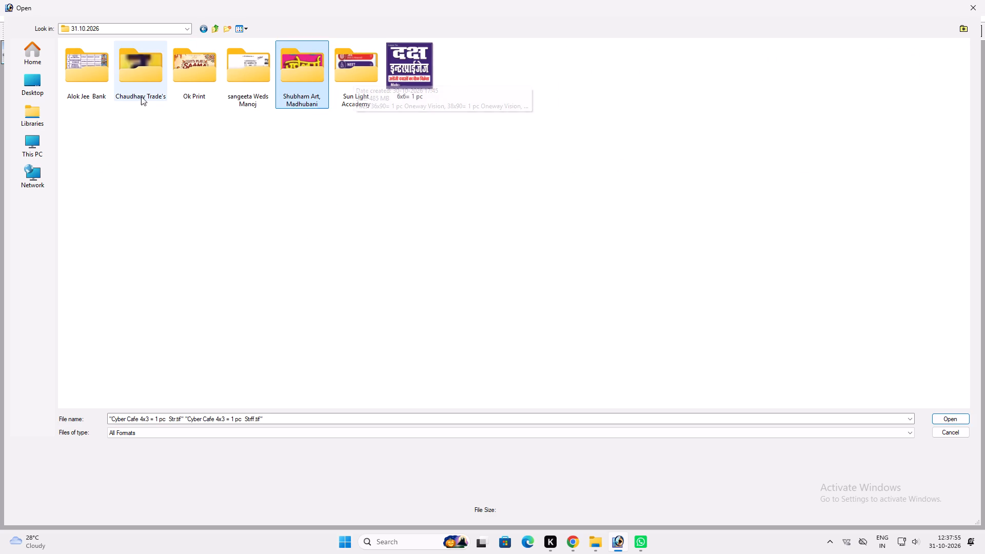
{"action": "double_click", "coordinate": [135, 87]}
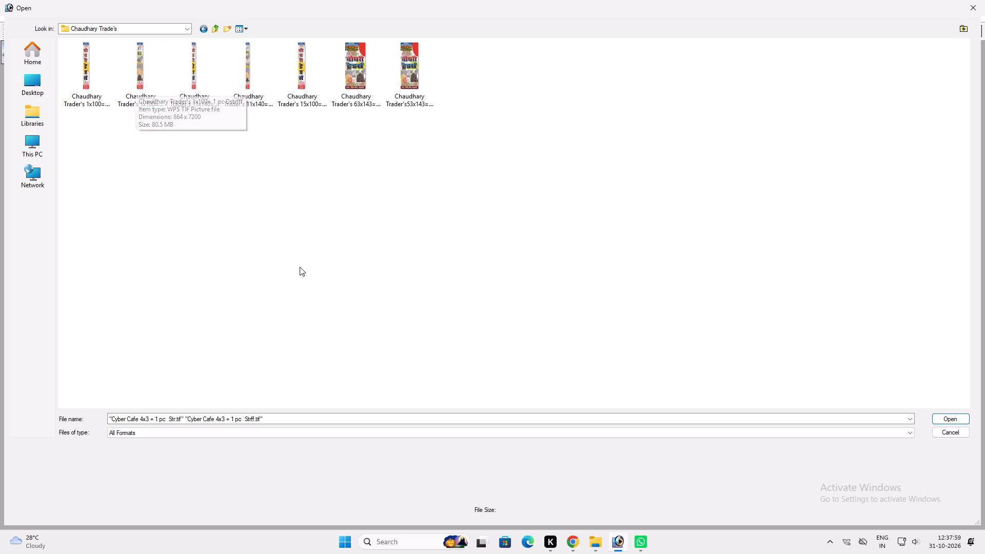
{"action": "left_click", "coordinate": [219, 29]}
{"action": "left_click", "coordinate": [406, 206]}
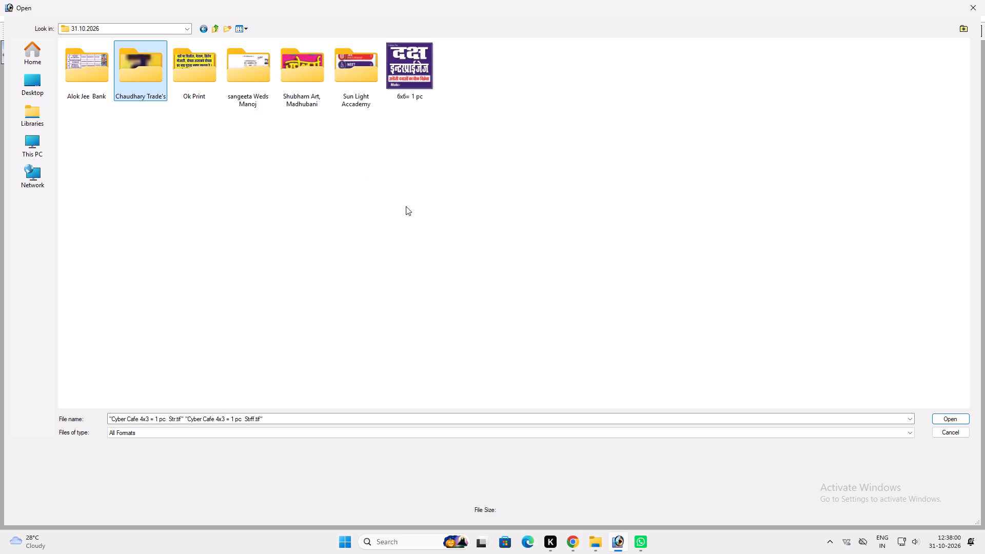
{"action": "left_click", "coordinate": [228, 72]}
{"action": "double_click", "coordinate": [211, 69]}
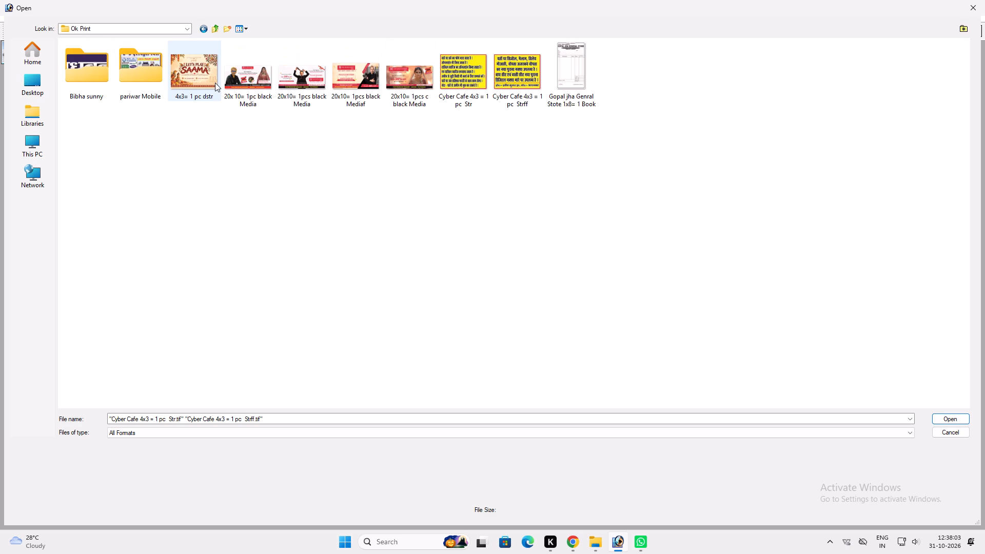
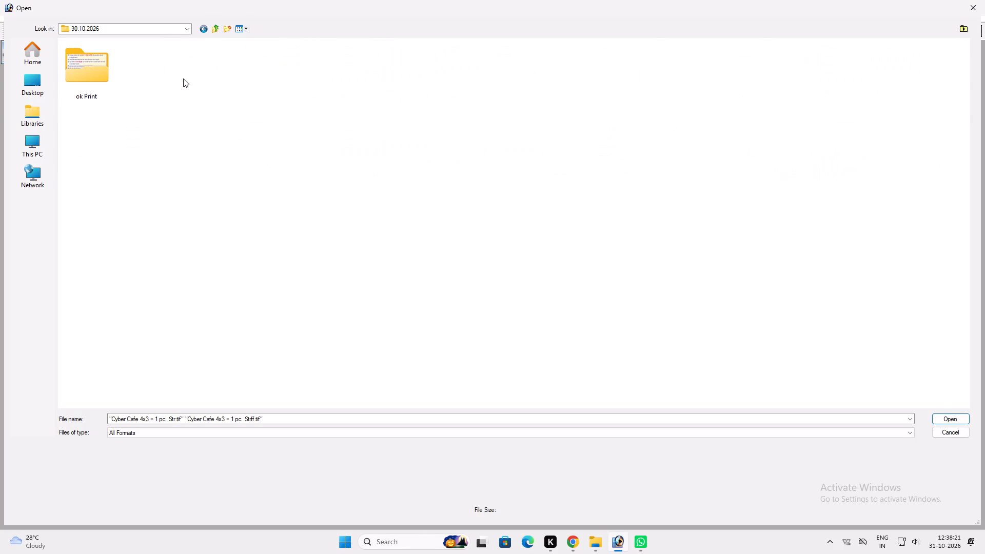
Open the 6x4= 4 pc dstr file from the Ganesh Studio, arer folder inside the 30.10.2026 ok Print folder.
{"action": "left_click", "coordinate": [117, 62]}
{"action": "double_click", "coordinate": [107, 62]}
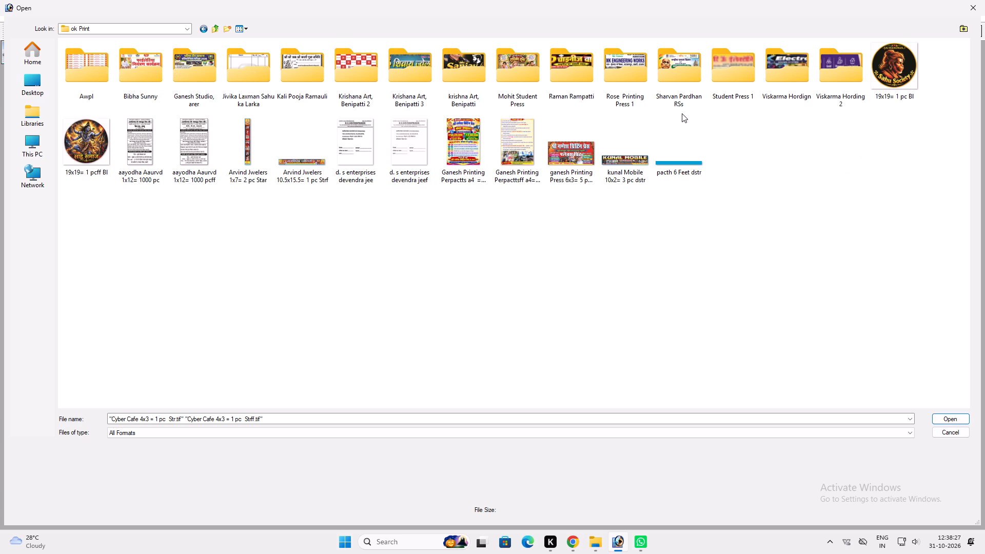
{"action": "double_click", "coordinate": [209, 74]}
{"action": "left_click", "coordinate": [84, 94]}
{"action": "key", "text": "Return"}
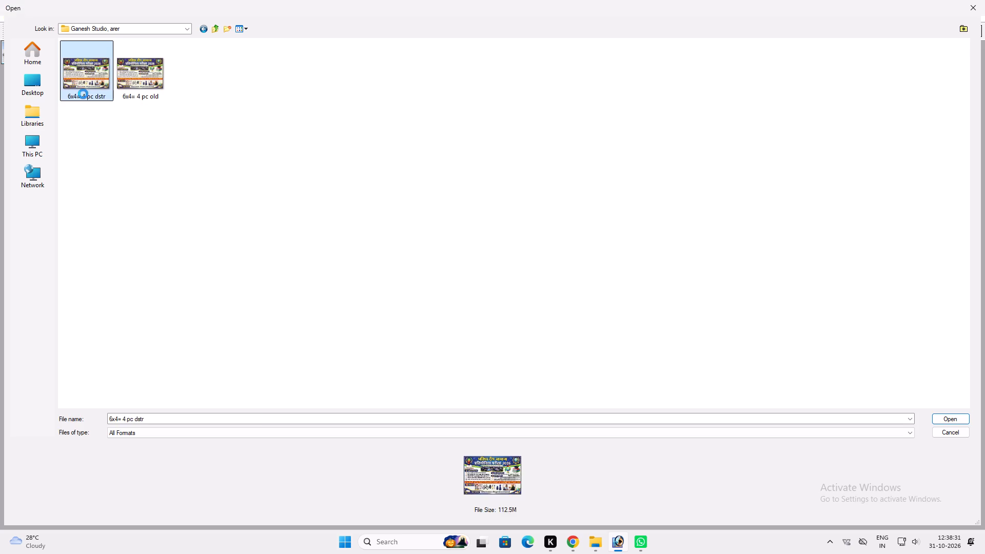
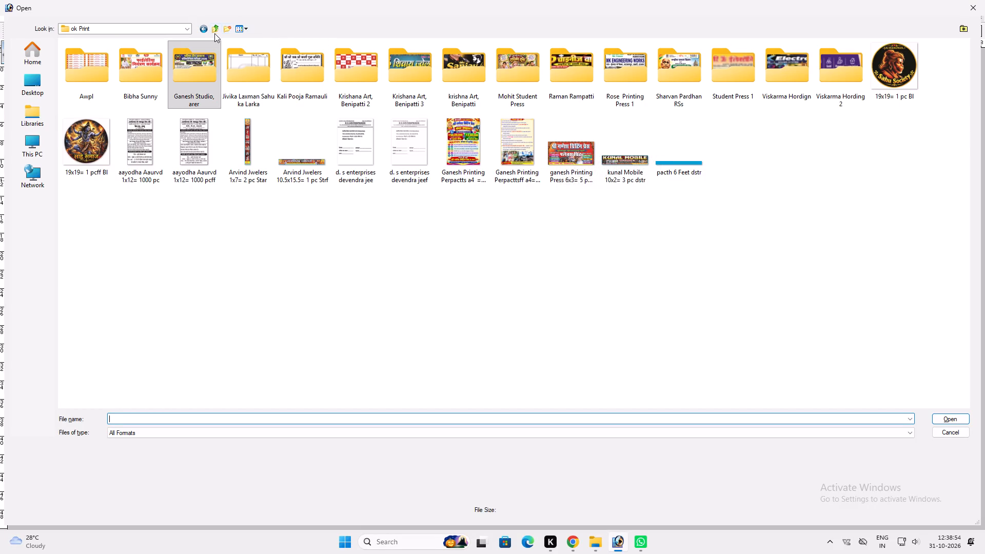
Open the 4x3= 1 pc dstr file from the Ok Print folder inside 31.10.2026 to check it, and close it.
{"action": "left_click", "coordinate": [217, 30]}
{"action": "left_click", "coordinate": [215, 28]}
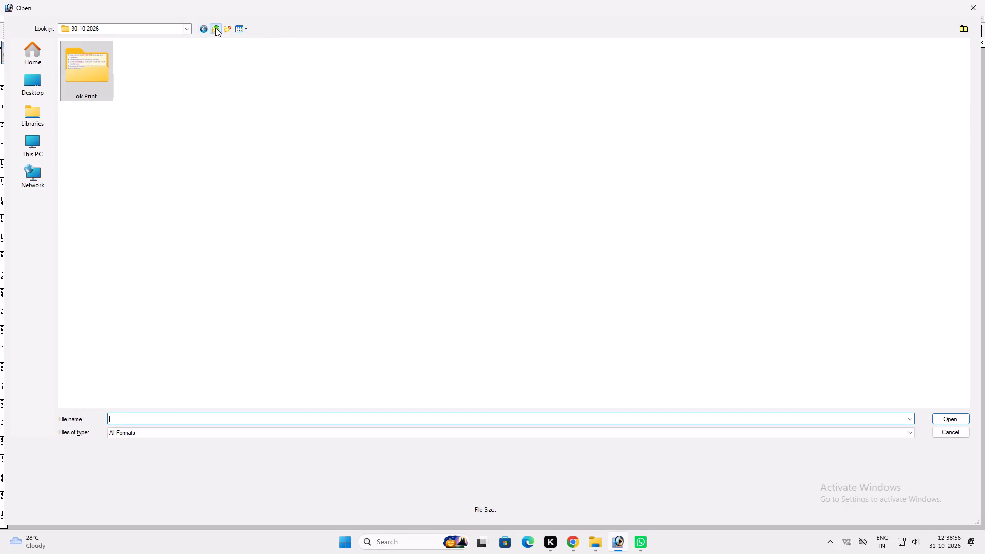
{"action": "left_click", "coordinate": [565, 260]}
{"action": "double_click", "coordinate": [773, 155]}
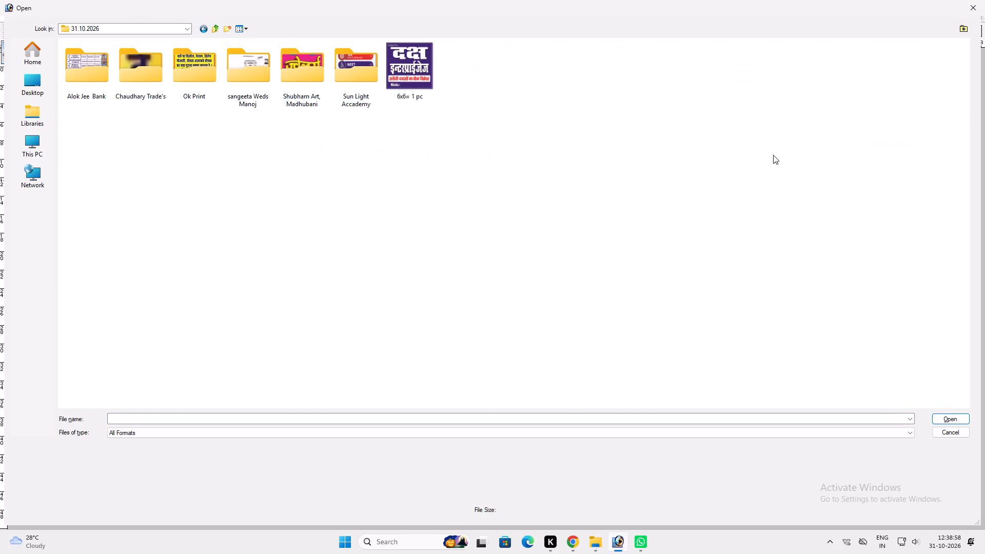
{"action": "double_click", "coordinate": [175, 83]}
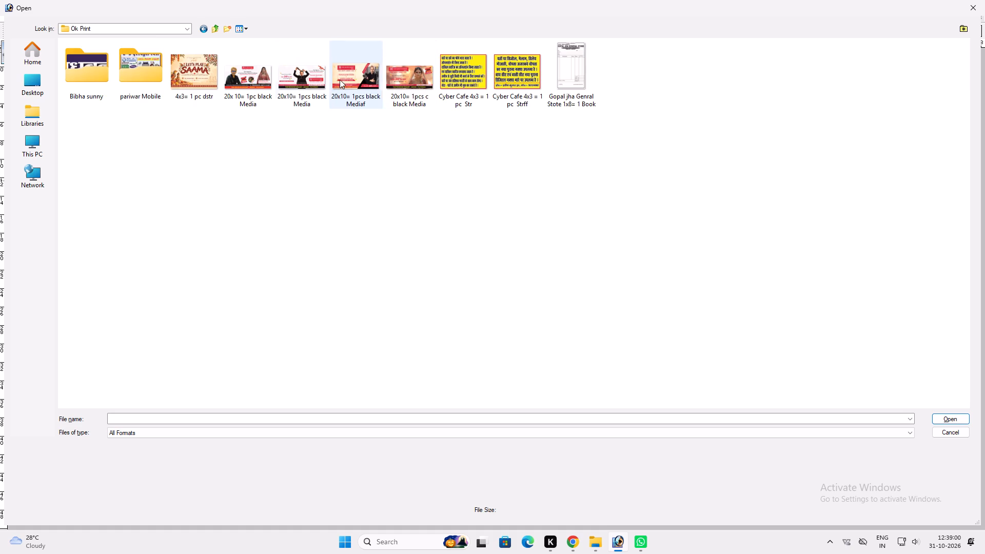
{"action": "left_click", "coordinate": [200, 79]}
{"action": "key", "text": "Return"}
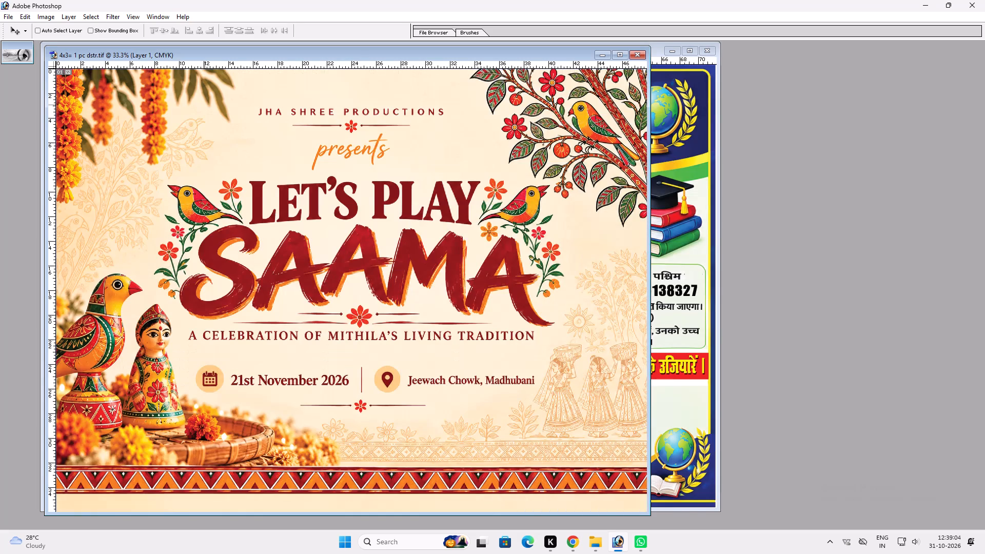
{"action": "key", "text": "ctrl+w"}
Switch to File Explorer, browse the 2026 folder on Local Disk (H:), and return to the open banner in Photoshop.
{"action": "left_click", "coordinate": [591, 541]}
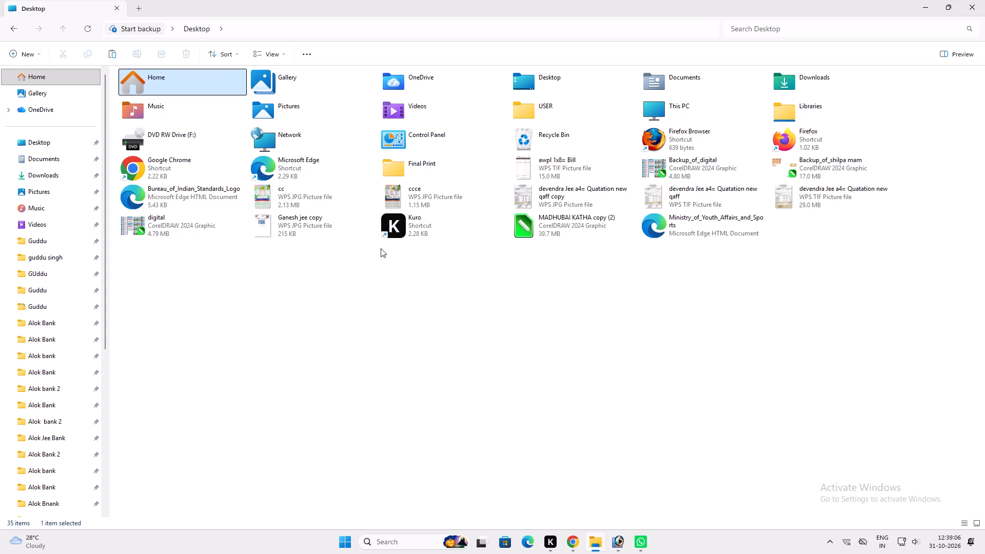
{"action": "scroll", "coordinate": [41, 481], "scroll_direction": "down", "scroll_amount": 6}
{"action": "left_click", "coordinate": [64, 450]}
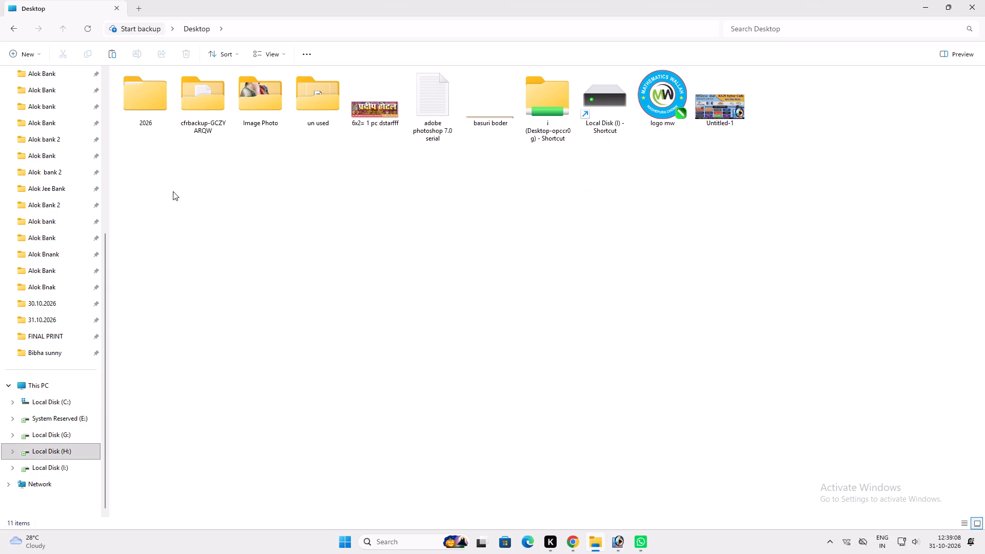
{"action": "double_click", "coordinate": [149, 111]}
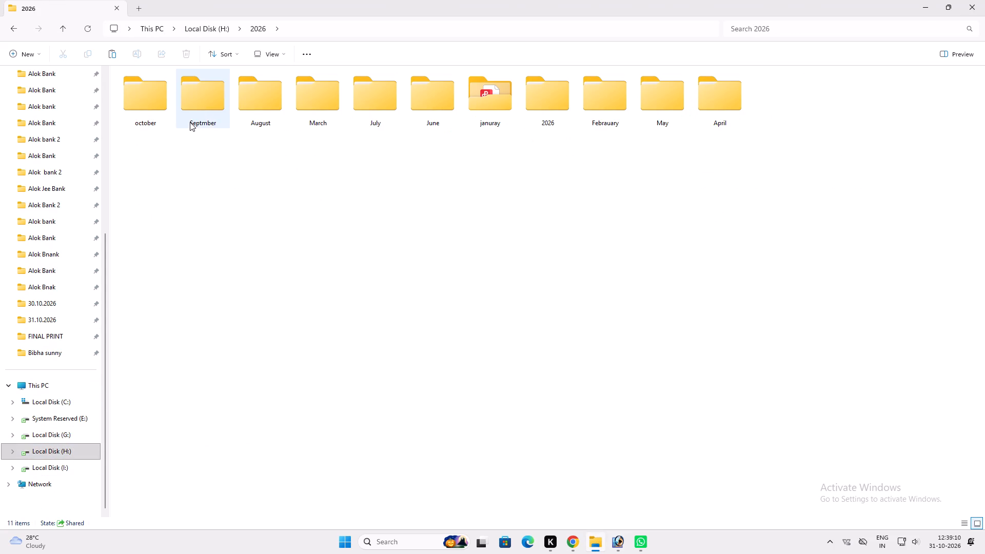
{"action": "left_click", "coordinate": [983, 0]}
{"action": "key", "text": "v"}
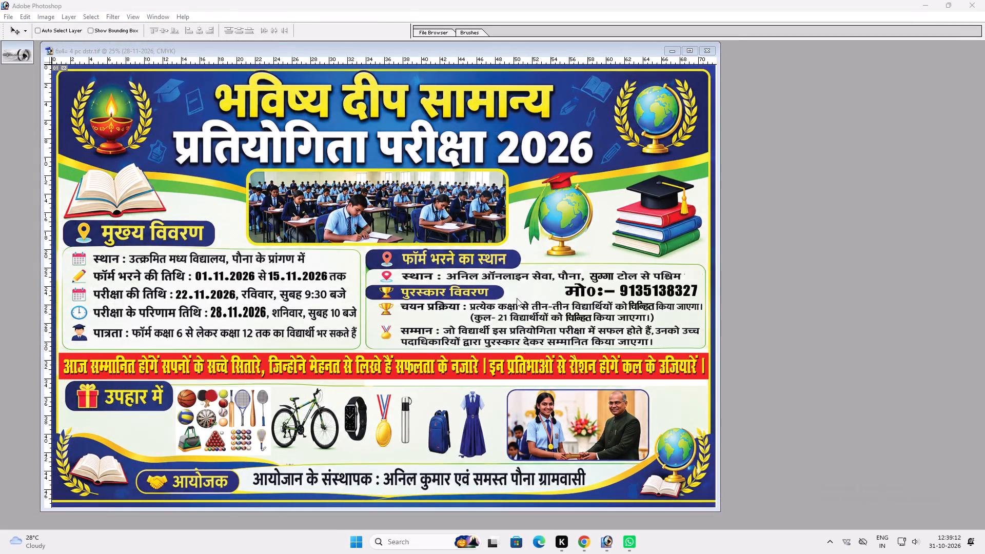
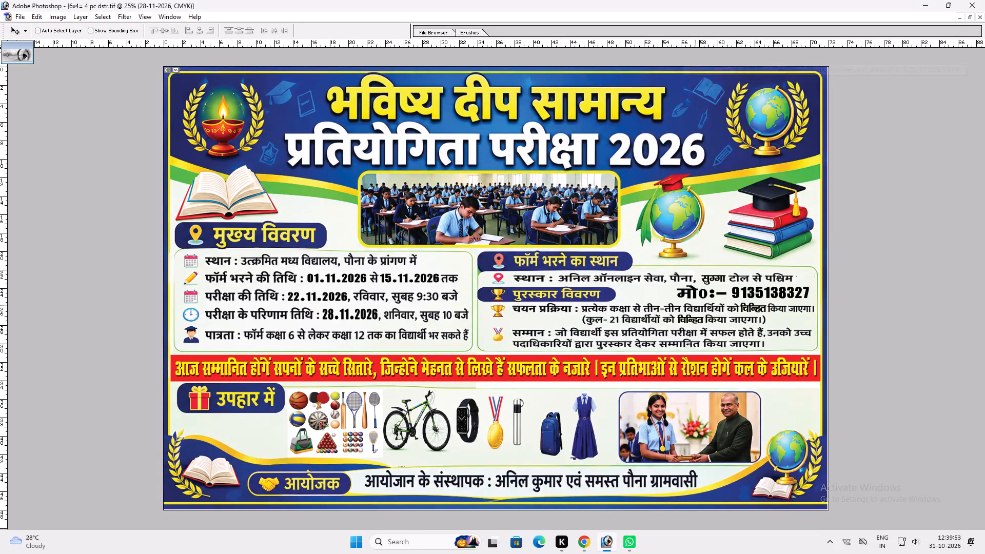
Duplicate the mobile-number text onto the row of gift pictures beside उपहार में.
{"action": "left_click", "coordinate": [701, 291], "text": "ctrl"}
{"action": "left_click_drag", "start_coordinate": [701, 291], "coordinate": [516, 409], "text": "alt"}
Replace the duplicated line's text with कपसिया पंचायत के अन्तर्गत.
{"action": "key", "text": "t"}
{"action": "left_click", "coordinate": [519, 413]}
{"action": "left_click", "coordinate": [528, 413]}
{"action": "key", "text": "ctrl+a"}
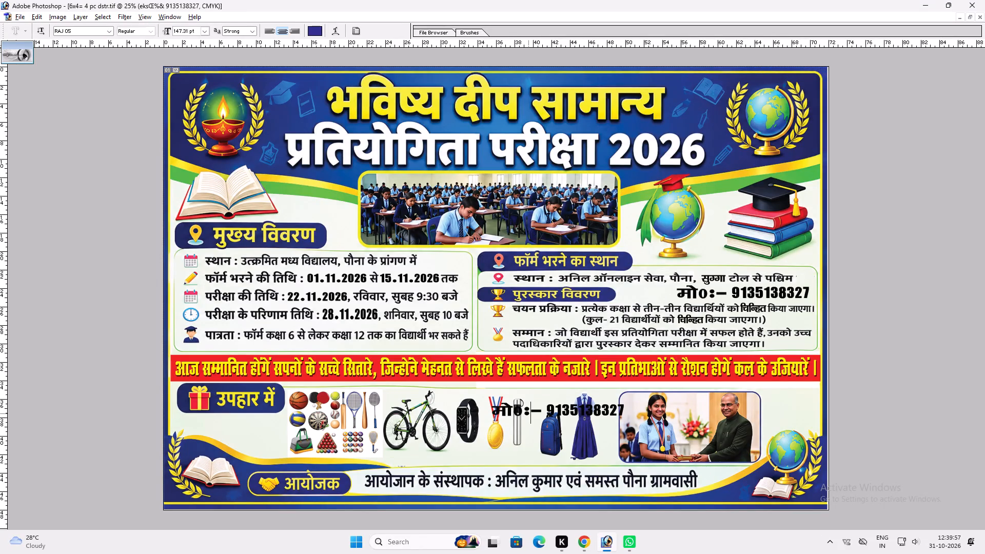
{"action": "key", "text": "d"}
{"action": "type", "text": "fi"}
{"action": "key", "text": "BackSpace"}
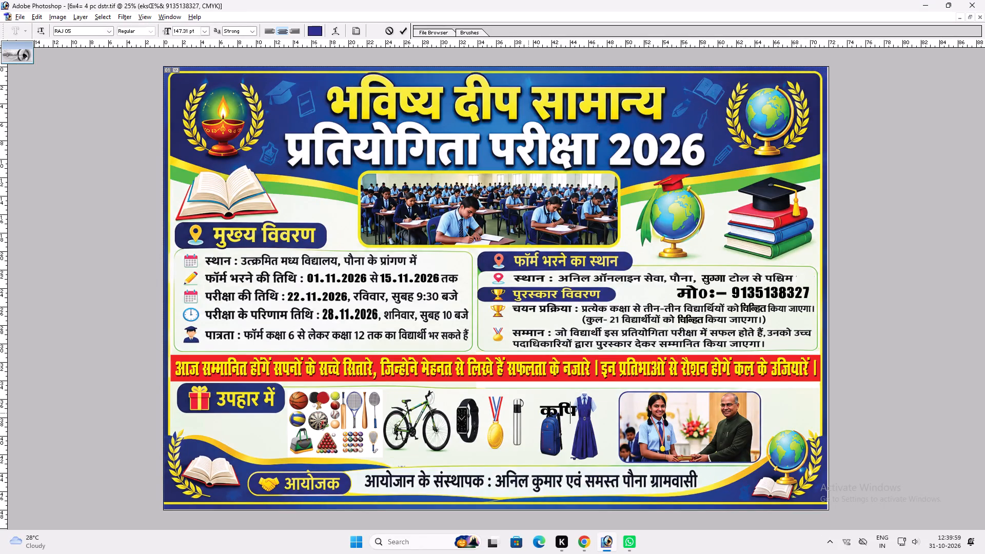
{"action": "key", "text": "BackSpace"}
{"action": "type", "text": "ifl;k"}
{"action": "key", "text": "space"}
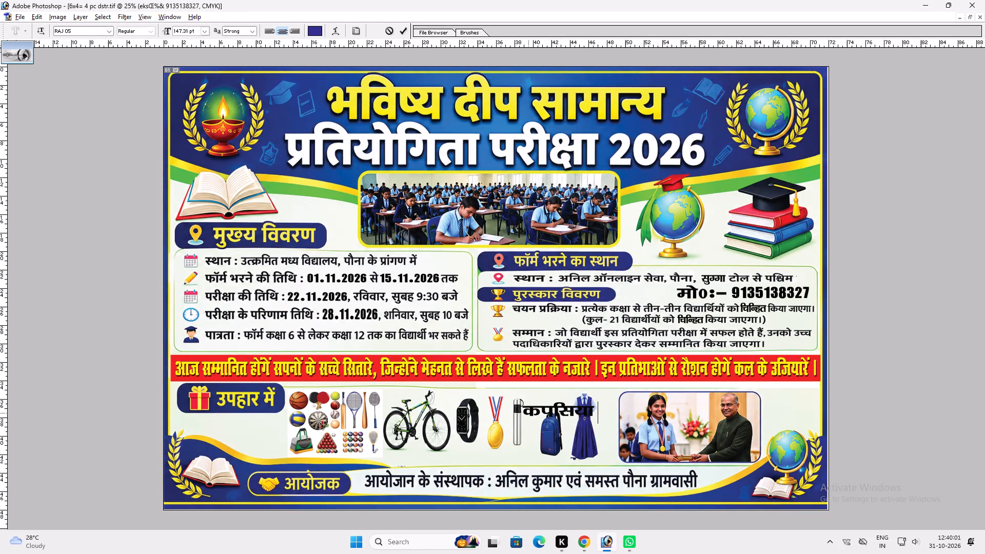
{"action": "type", "text": "iapkr"}
{"action": "key", "text": "BackSpace"}
{"action": "type", "text": "l;r"}
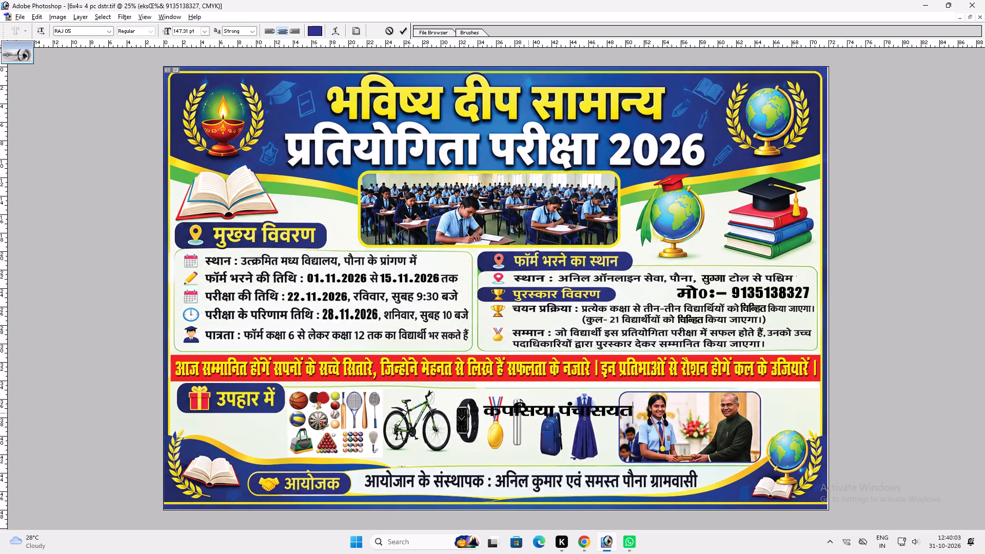
{"action": "key", "text": "BackSpace"}
{"action": "key", "text": "BackSpace"}
{"action": "key", "text": "BackSpace"}
{"action": "key", "text": "l"}
{"action": "key", "text": "BackSpace"}
{"action": "key", "text": "BackSpace"}
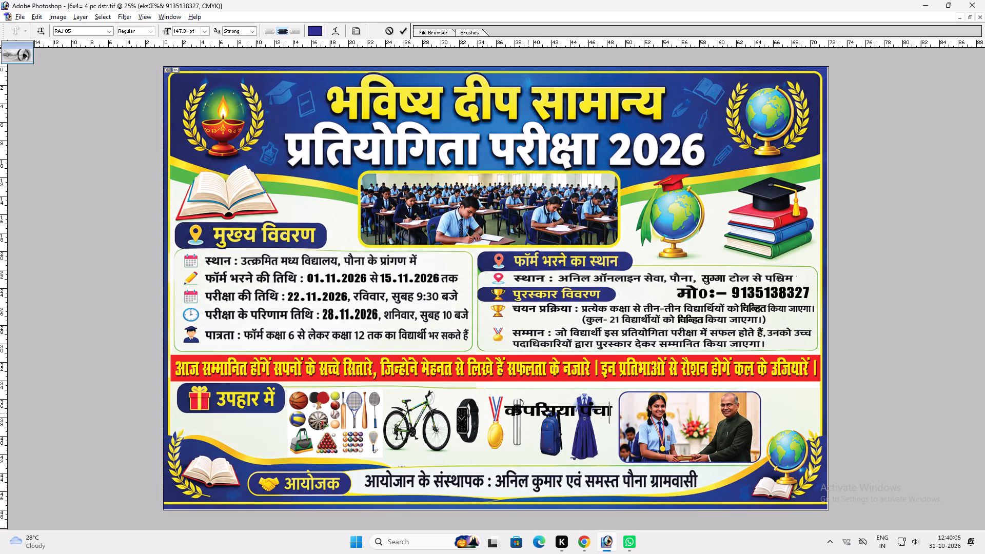
{"action": "type", "text": "k;r ds"}
{"action": "key", "text": "space"}
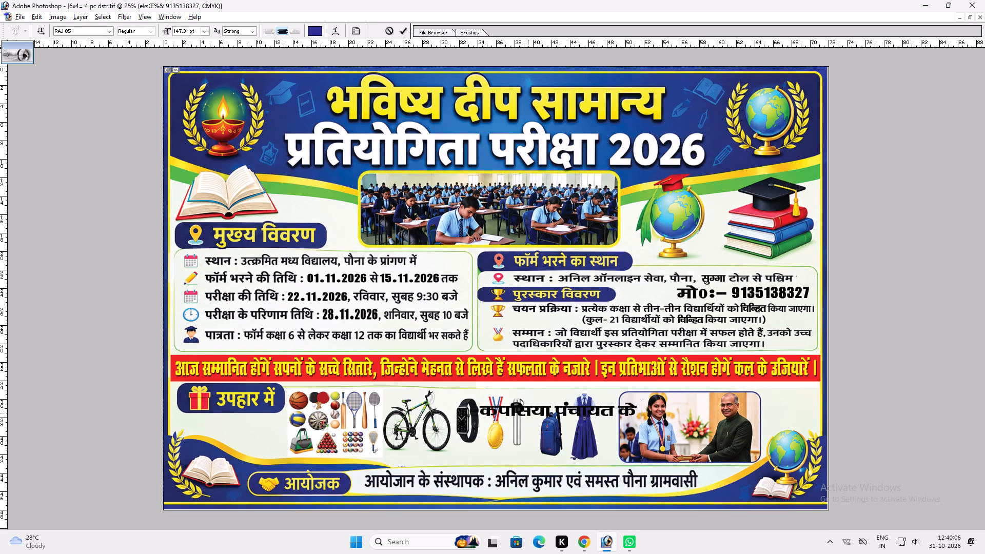
{"action": "key", "text": "v"}
{"action": "type", "text": "UrxZe"}
{"action": "key", "text": "BackSpace"}
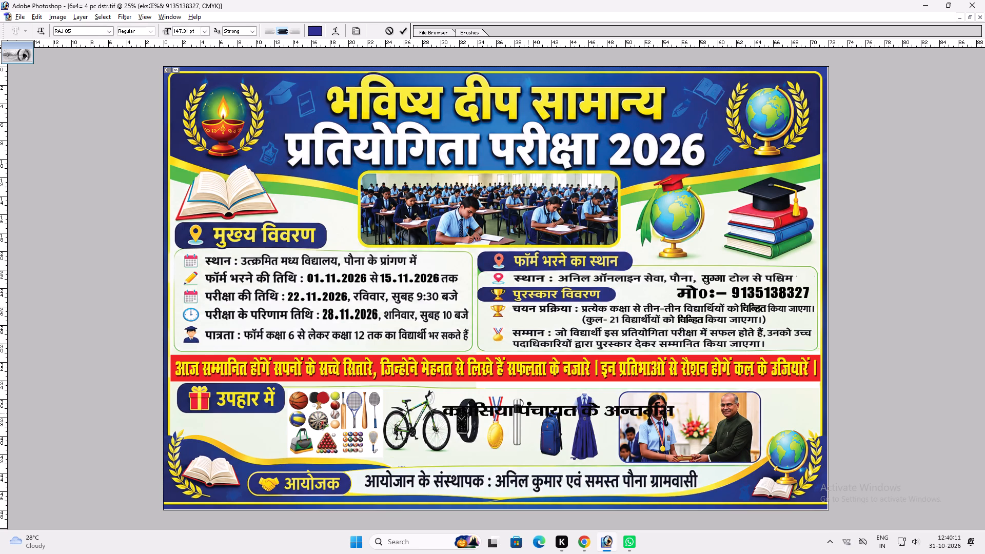
{"action": "key", "text": "r"}
{"action": "key", "text": "Return"}
Scale the कपसिया पंचायत के अन्तर्गत text down to about 121 pt and place it between the gift pictures and the organiser line.
{"action": "type", "text": "vv"}
{"action": "key", "text": "ctrl+t"}
{"action": "left_click_drag", "start_coordinate": [676, 413], "coordinate": [588, 403], "text": "shift"}
{"action": "key", "text": "shift+Return"}
{"action": "type", "text": "vv"}
{"action": "key", "text": "t"}
{"action": "left_click", "coordinate": [573, 403]}
{"action": "key", "text": "ctrl+a"}
{"action": "key", "text": "ctrl+t"}
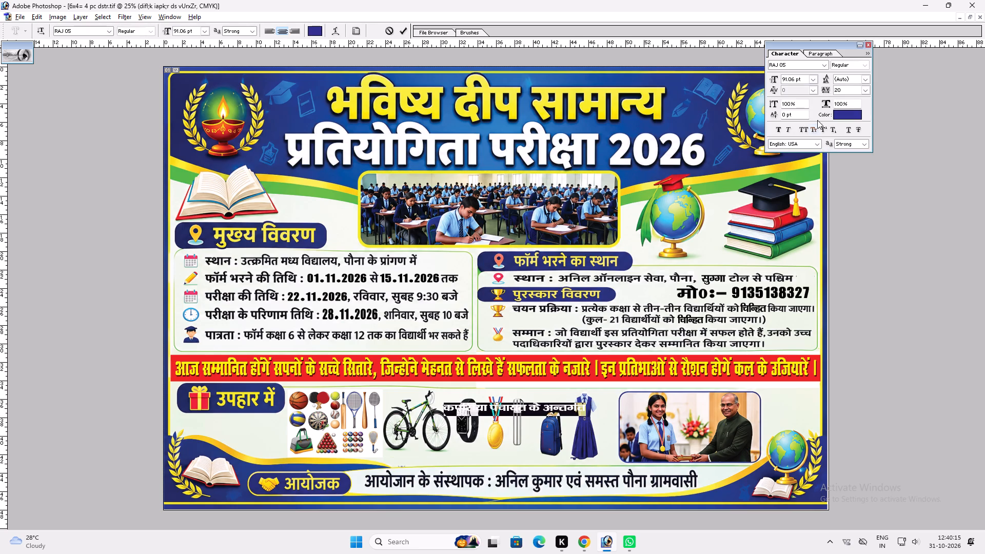
{"action": "key", "text": "Return"}
{"action": "key", "text": "ctrl+t"}
{"action": "left_click_drag", "start_coordinate": [563, 400], "coordinate": [565, 399], "text": "shift"}
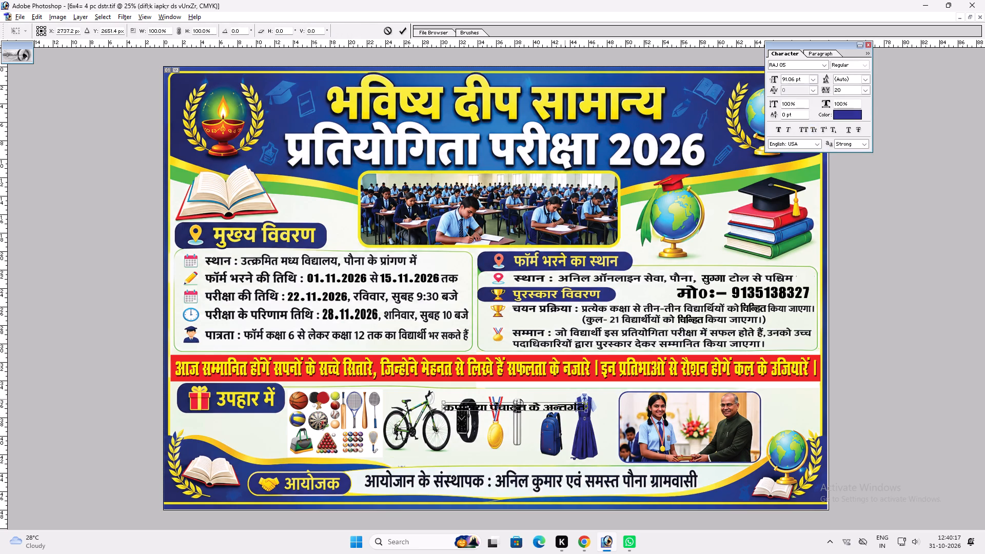
{"action": "left_click_drag", "start_coordinate": [565, 399], "coordinate": [569, 397], "text": "shift"}
{"action": "key", "text": "shift+Return"}
{"action": "key", "text": "v"}
{"action": "left_click_drag", "start_coordinate": [549, 408], "coordinate": [515, 462]}
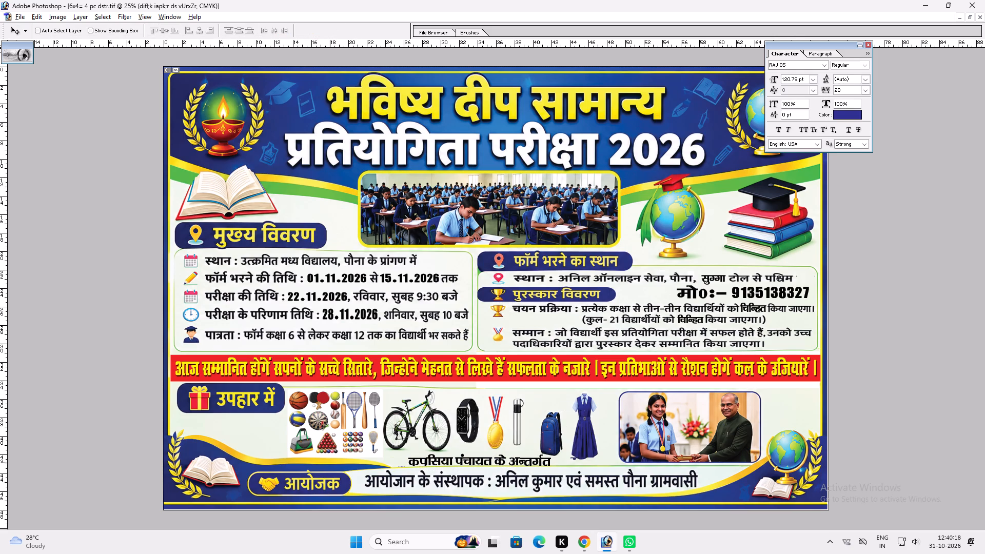
{"action": "left_click_drag", "start_coordinate": [515, 462], "coordinate": [509, 460]}
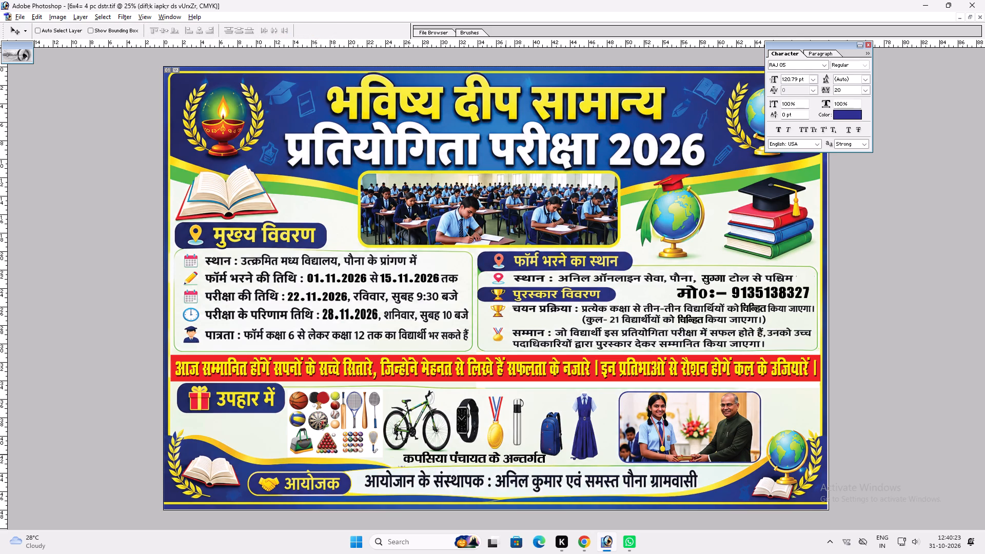
Make Layer 1, which holds the आयोजान के संस्थापक line, the active layer.
{"action": "left_click", "coordinate": [623, 477], "text": "ctrl"}
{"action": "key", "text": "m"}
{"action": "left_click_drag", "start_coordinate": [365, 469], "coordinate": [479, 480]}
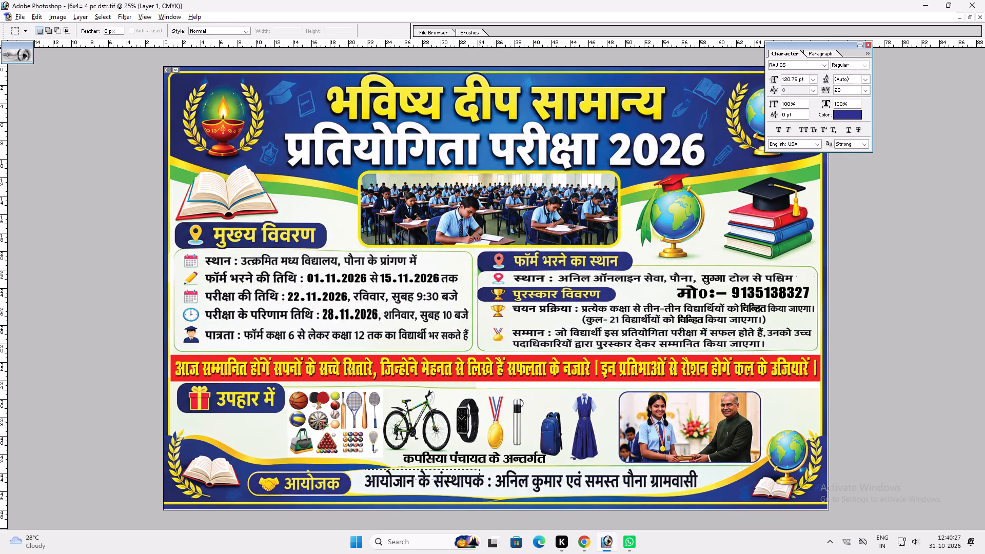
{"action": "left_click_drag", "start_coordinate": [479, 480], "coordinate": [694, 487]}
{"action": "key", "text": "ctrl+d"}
Trace a closed Pen path around the whole आयोजान के संस्थापक line and load it as a selection.
{"action": "key", "text": "p"}
{"action": "left_click", "coordinate": [703, 468]}
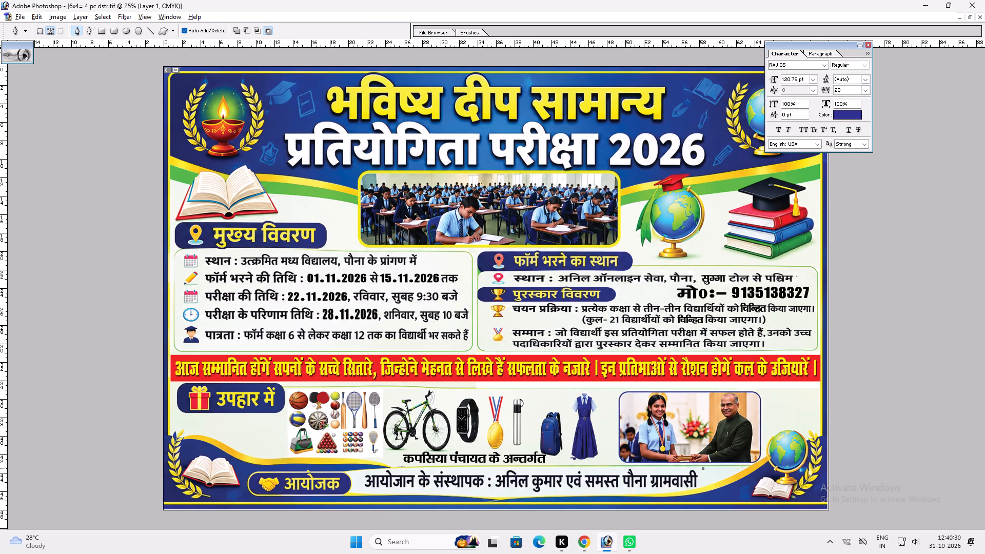
{"action": "left_click", "coordinate": [683, 468]}
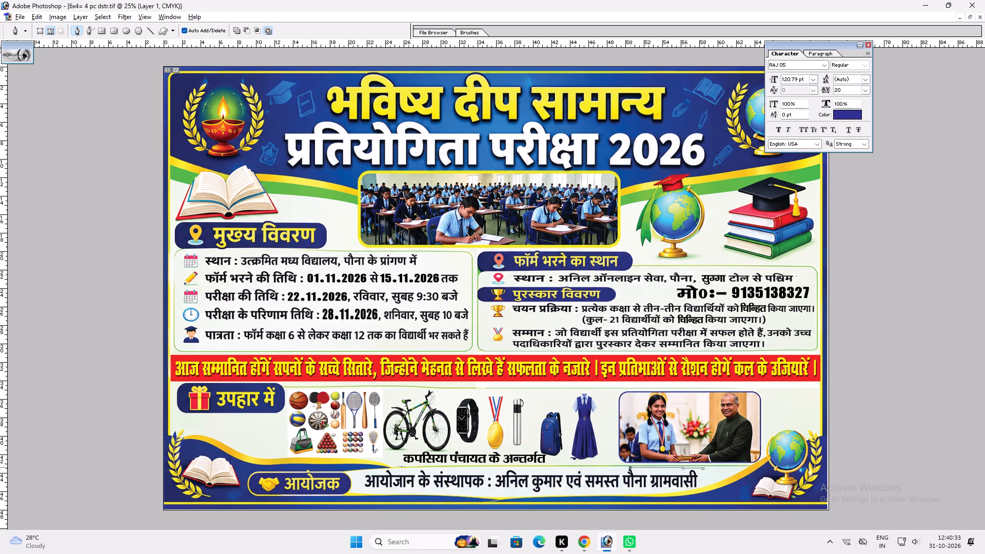
{"action": "left_click", "coordinate": [630, 467]}
{"action": "left_click", "coordinate": [592, 467]}
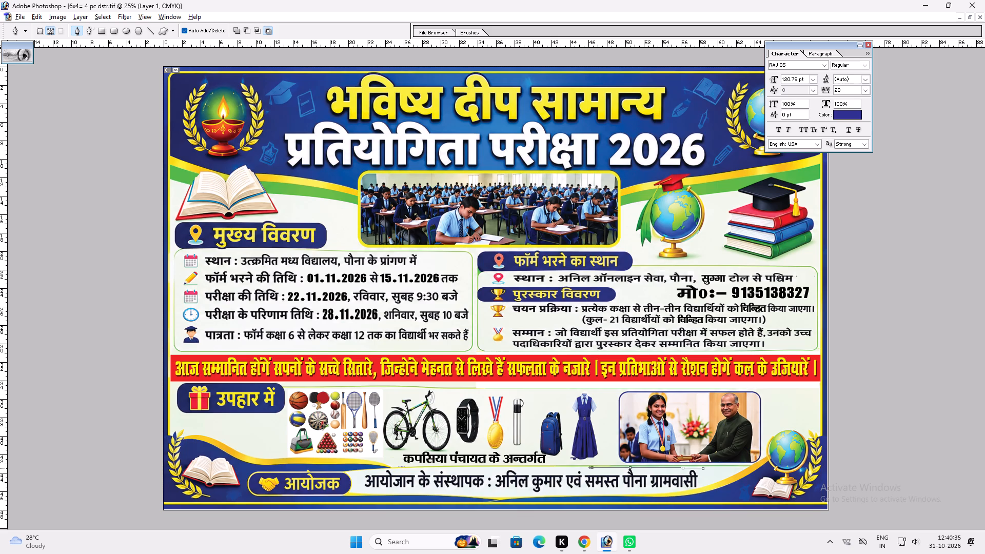
{"action": "left_click", "coordinate": [537, 468]}
{"action": "left_click", "coordinate": [488, 469]}
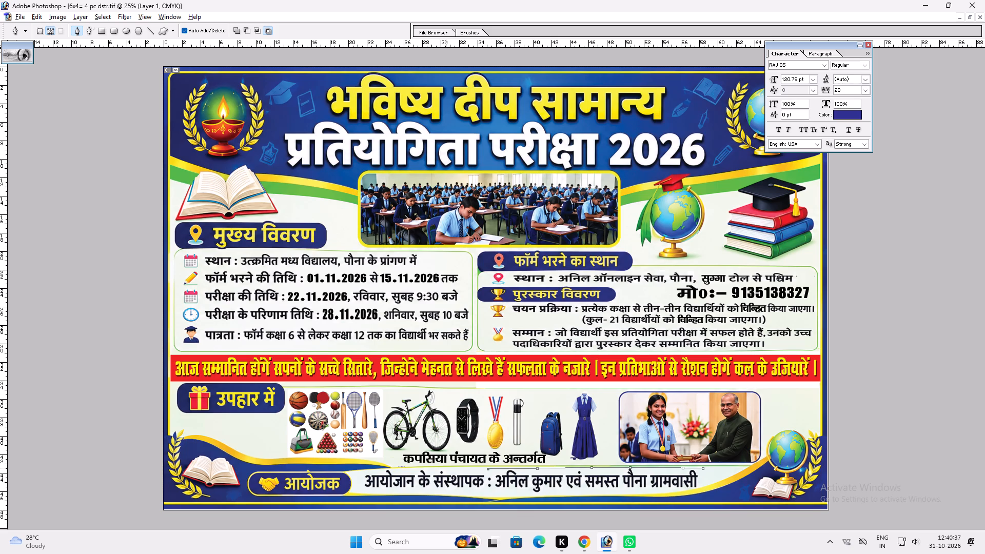
{"action": "left_click", "coordinate": [441, 468]}
{"action": "left_click", "coordinate": [412, 469]}
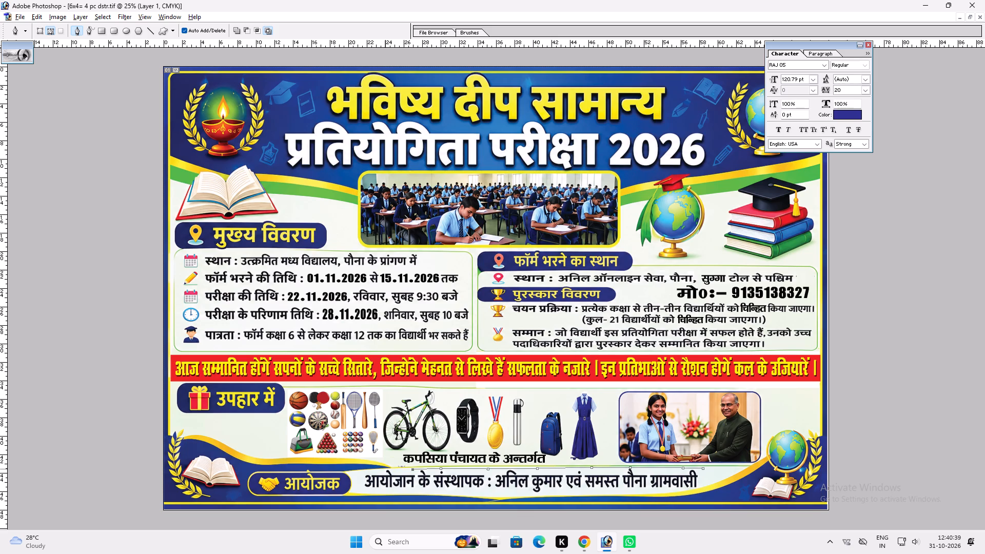
{"action": "left_click", "coordinate": [384, 470]}
{"action": "double_click", "coordinate": [366, 473]}
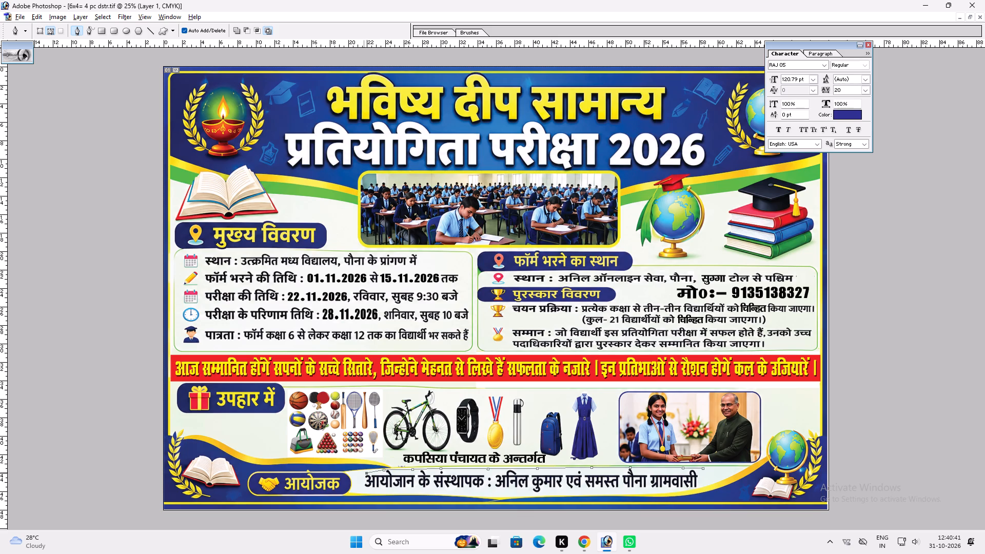
{"action": "left_click", "coordinate": [360, 474]}
{"action": "left_click", "coordinate": [358, 482]}
{"action": "left_click", "coordinate": [359, 491]}
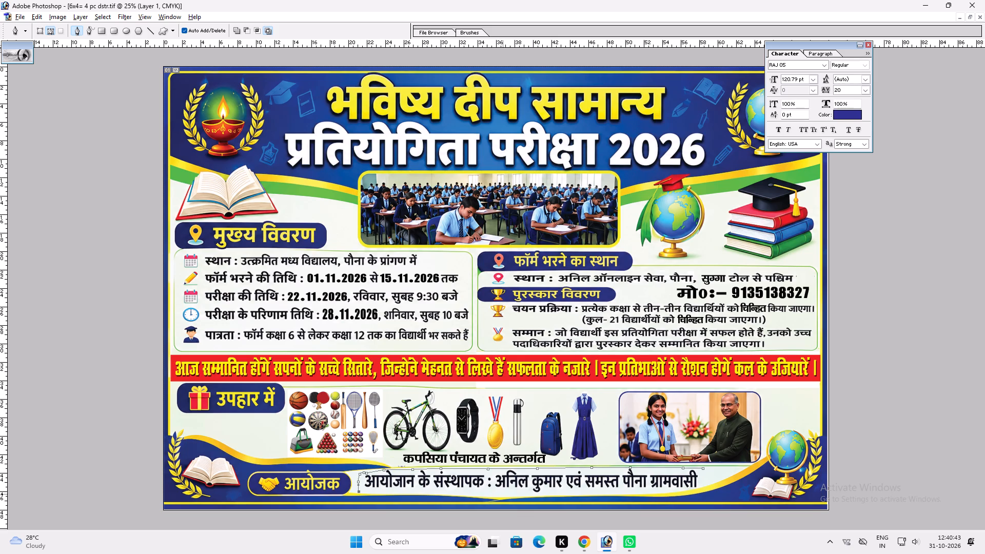
{"action": "left_click", "coordinate": [503, 494]}
{"action": "left_click", "coordinate": [524, 493]}
{"action": "left_click", "coordinate": [541, 492]}
{"action": "key", "text": "ctrl+z"}
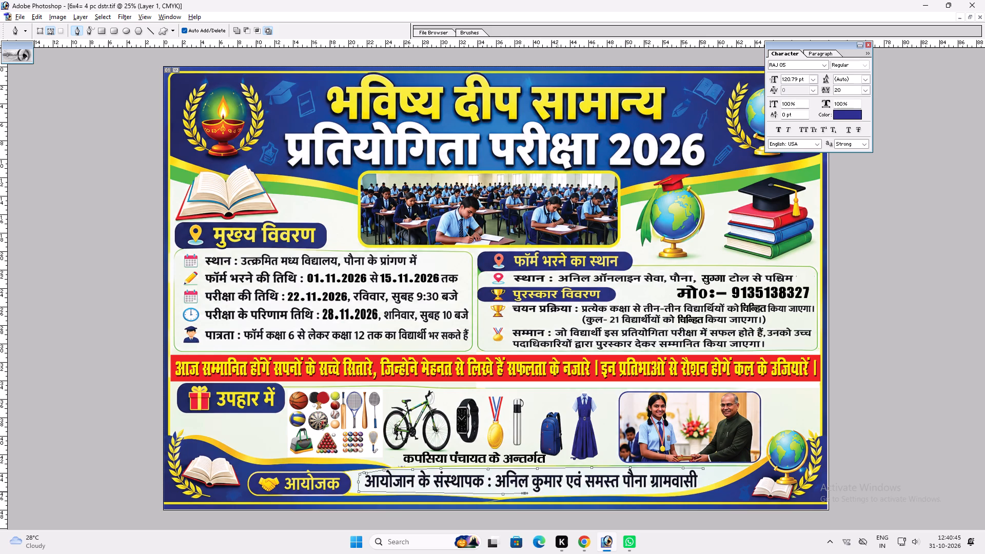
{"action": "left_click", "coordinate": [548, 493]}
{"action": "left_click_drag", "start_coordinate": [672, 489], "coordinate": [678, 488]}
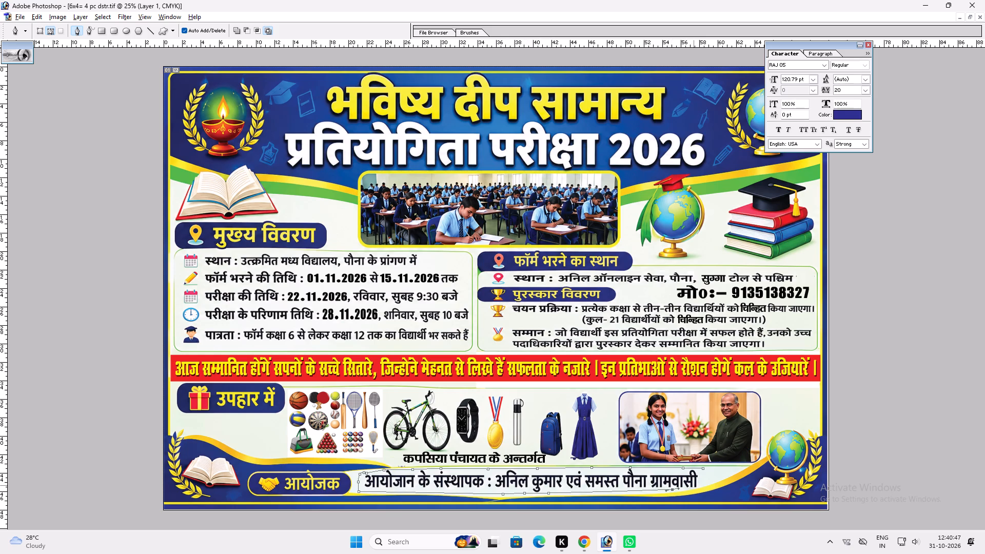
{"action": "left_click", "coordinate": [686, 489]}
{"action": "left_click", "coordinate": [695, 487]}
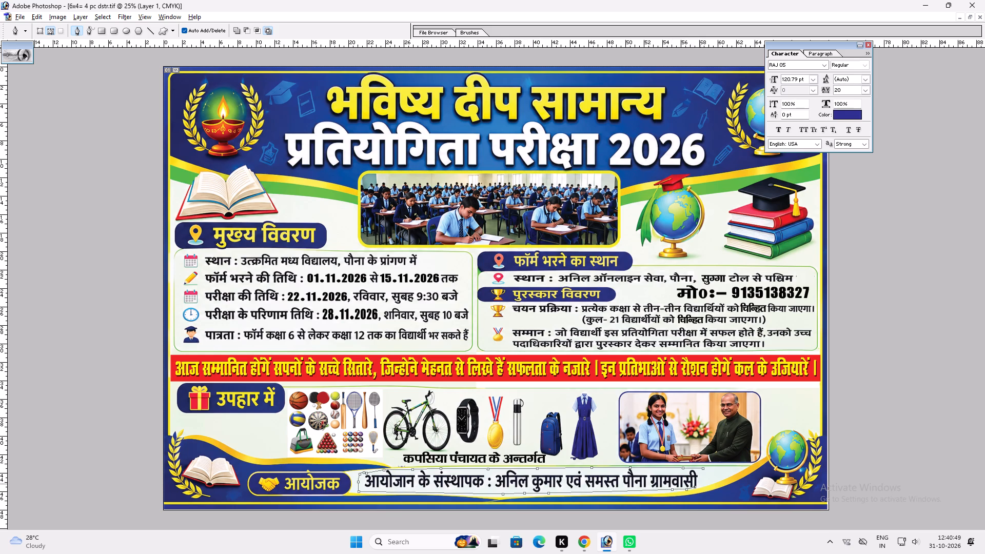
{"action": "left_click", "coordinate": [700, 484]}
{"action": "left_click", "coordinate": [700, 478]}
{"action": "key", "text": "ctrl+Return"}
Cut the selected organiser line, paste it onto a new layer, and place it back beside the आयोजक label.
{"action": "key", "text": "ctrl+x"}
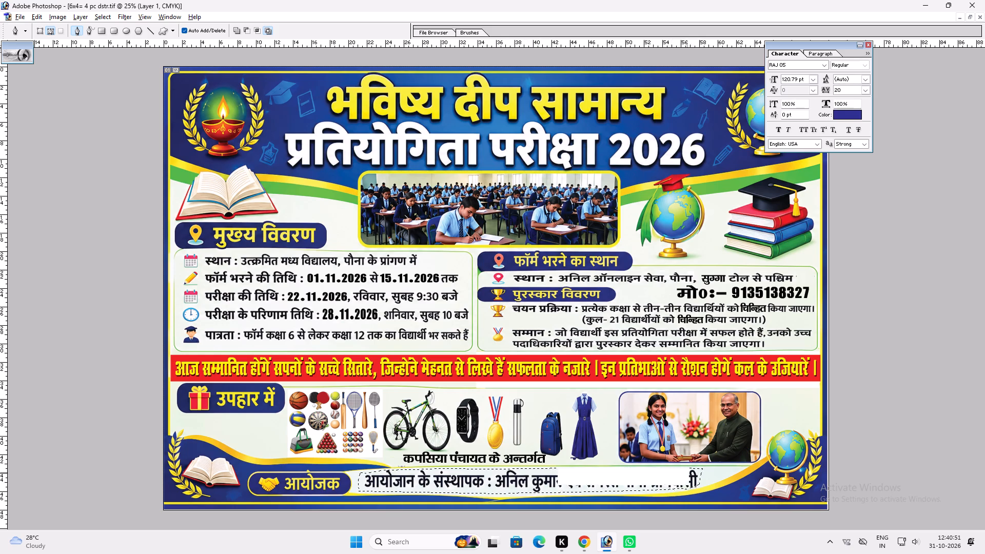
{"action": "key", "text": "ctrl+v"}
{"action": "key", "text": "v"}
{"action": "left_click_drag", "start_coordinate": [589, 309], "coordinate": [603, 498]}
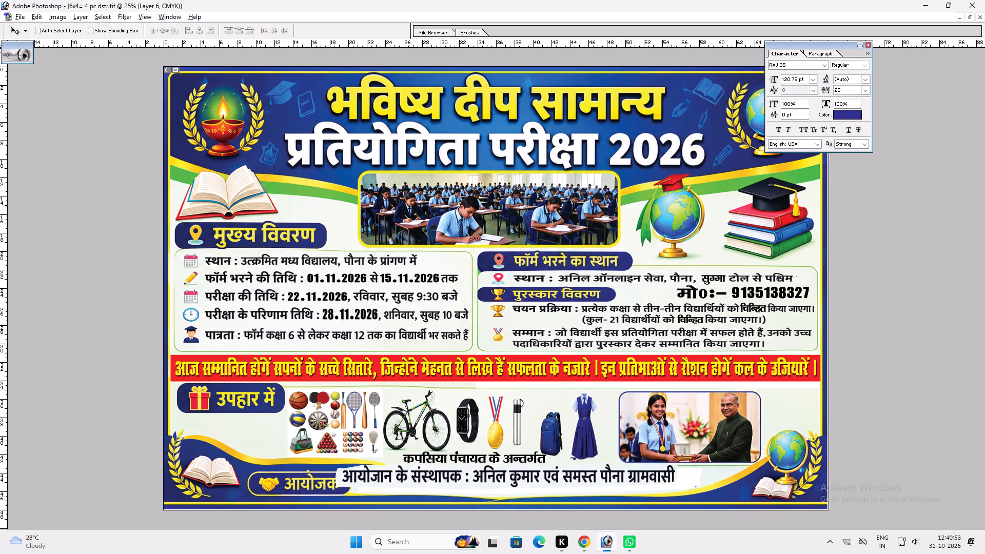
{"action": "left_click_drag", "start_coordinate": [603, 498], "coordinate": [621, 501]}
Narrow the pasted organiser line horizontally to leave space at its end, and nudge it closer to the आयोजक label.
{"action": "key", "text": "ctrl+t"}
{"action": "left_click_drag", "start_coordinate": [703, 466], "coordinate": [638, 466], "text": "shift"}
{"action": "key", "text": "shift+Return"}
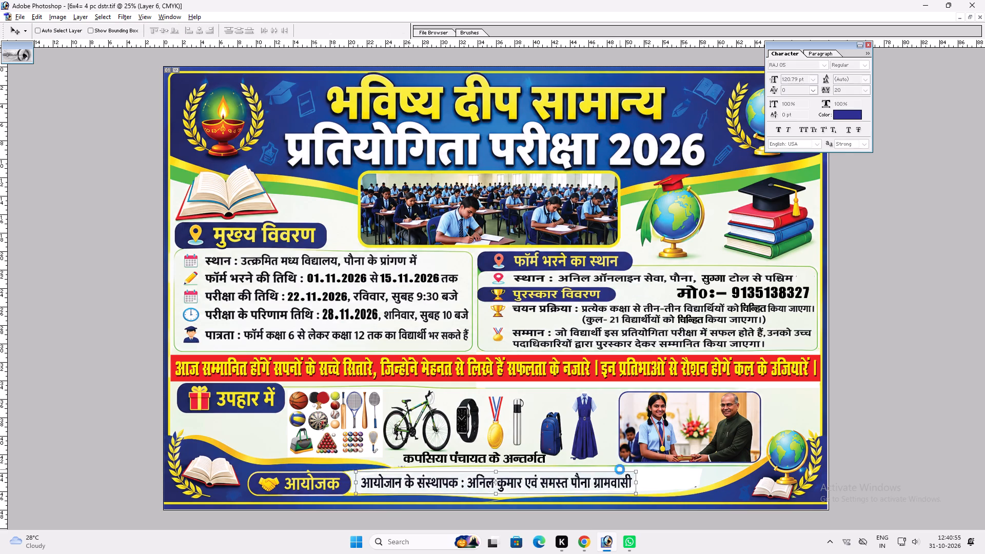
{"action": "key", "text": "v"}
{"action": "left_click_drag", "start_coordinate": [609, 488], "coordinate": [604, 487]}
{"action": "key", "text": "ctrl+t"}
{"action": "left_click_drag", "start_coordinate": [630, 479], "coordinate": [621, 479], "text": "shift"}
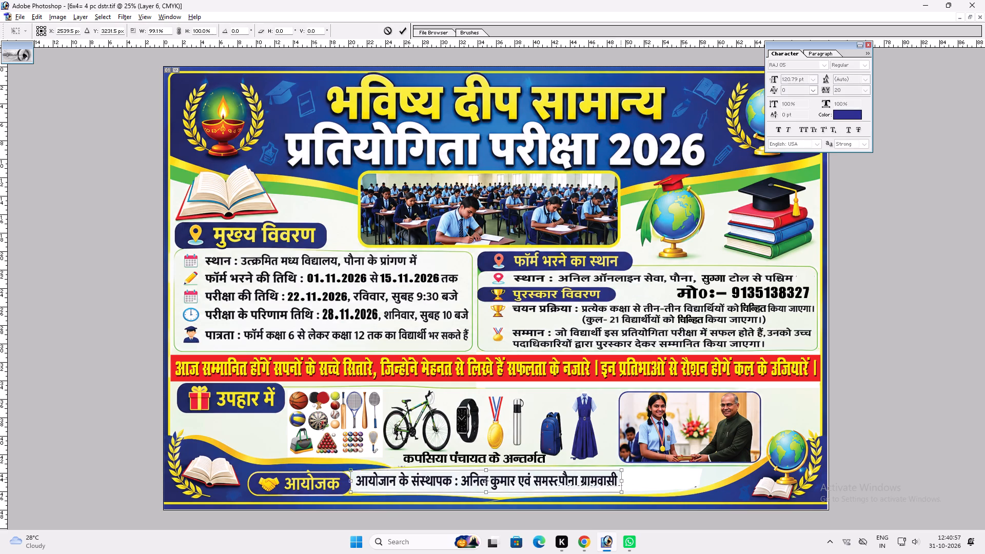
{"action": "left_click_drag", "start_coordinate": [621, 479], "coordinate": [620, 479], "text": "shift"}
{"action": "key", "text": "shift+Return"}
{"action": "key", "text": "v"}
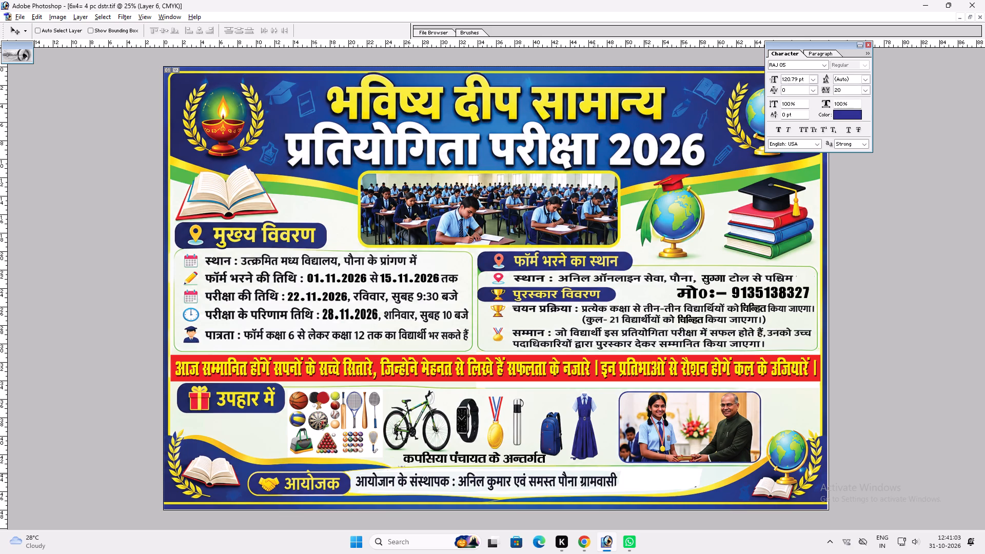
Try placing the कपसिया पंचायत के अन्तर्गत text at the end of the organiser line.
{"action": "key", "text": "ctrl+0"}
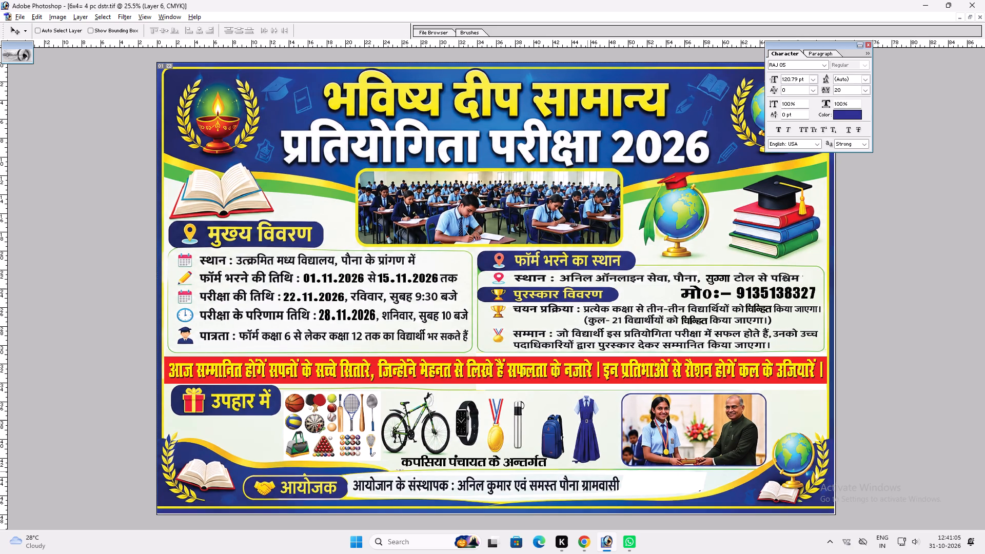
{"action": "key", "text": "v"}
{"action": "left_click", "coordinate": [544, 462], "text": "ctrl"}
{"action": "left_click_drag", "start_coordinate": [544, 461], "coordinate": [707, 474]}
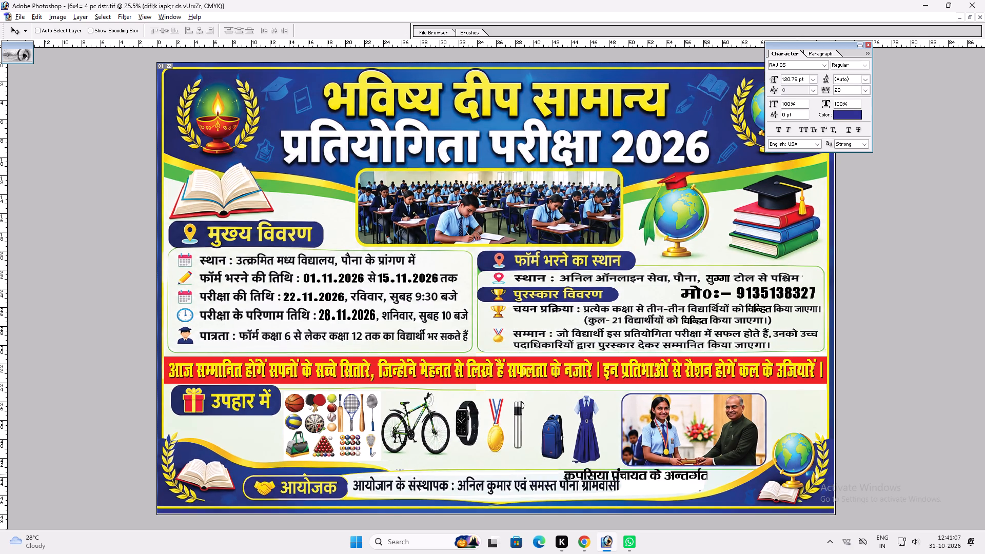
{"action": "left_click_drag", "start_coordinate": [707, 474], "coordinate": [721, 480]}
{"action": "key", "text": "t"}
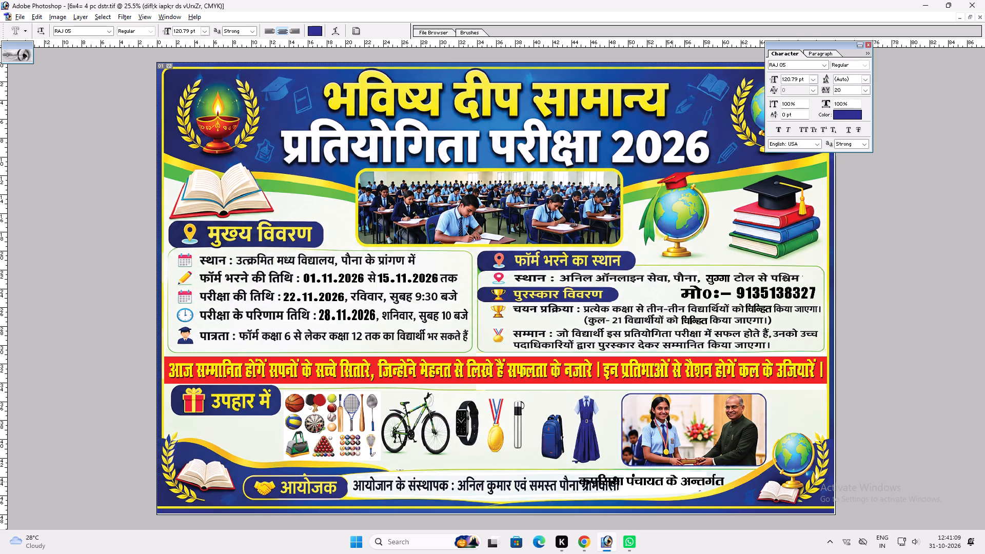
Move the कपसिया पंचायत के अन्तर्गत text above the organiser line, over the lower part of the gift pictures.
{"action": "key", "text": "v"}
{"action": "left_click_drag", "start_coordinate": [674, 482], "coordinate": [553, 454]}
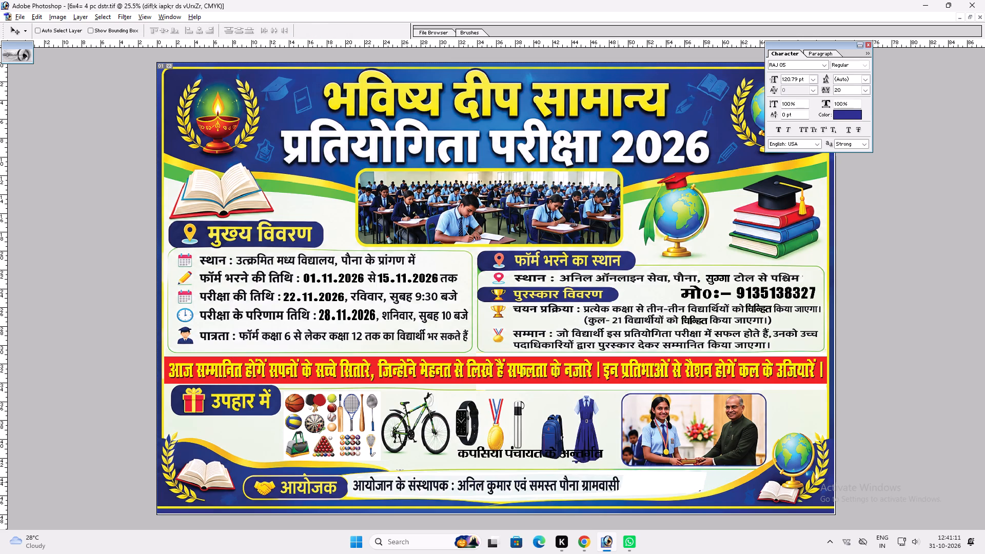
Stretch the organiser line's width to about 132% and nudge it slightly down within the white strip beside आयोजक.
{"action": "left_click", "coordinate": [618, 482], "text": "ctrl"}
{"action": "key", "text": "ctrl+t"}
{"action": "left_click_drag", "start_coordinate": [623, 483], "coordinate": [712, 480], "text": "shift"}
{"action": "left_click_drag", "start_coordinate": [696, 479], "coordinate": [695, 479], "text": "shift"}
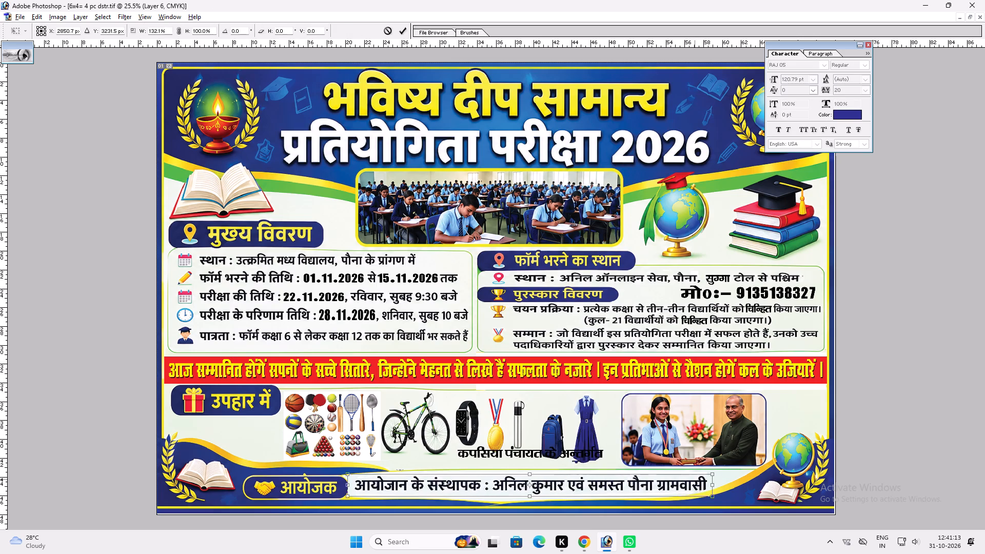
{"action": "left_click_drag", "start_coordinate": [695, 479], "coordinate": [686, 482], "text": "shift"}
{"action": "key", "text": "shift+Return"}
{"action": "key", "text": "v"}
{"action": "left_click", "coordinate": [674, 484]}
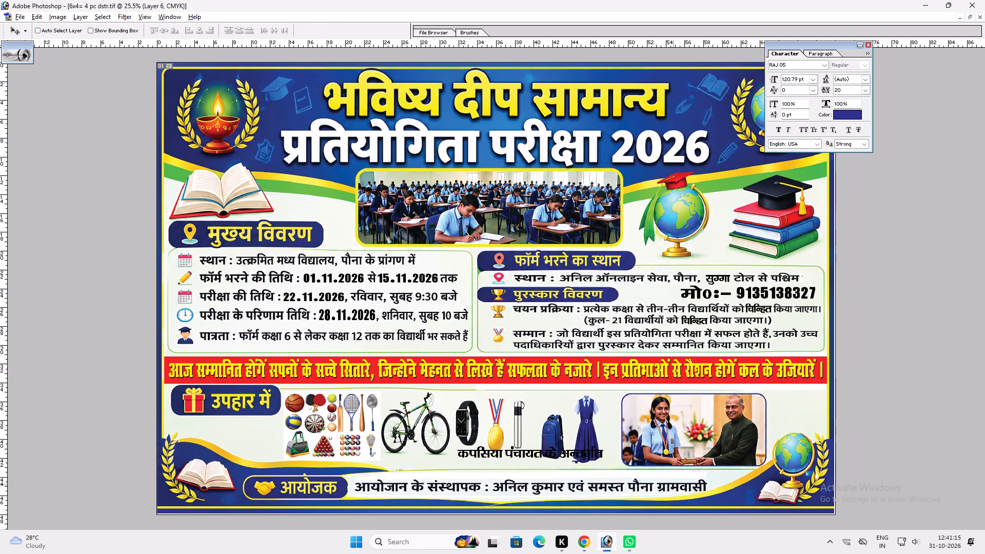
Narrow the organiser line horizontally from its end, leaving more space in the white strip beside आयोजक.
{"action": "key", "text": "ctrl+t"}
{"action": "left_click_drag", "start_coordinate": [705, 486], "coordinate": [697, 486], "text": "shift"}
{"action": "key", "text": "ctrl+z"}
{"action": "left_click_drag", "start_coordinate": [711, 485], "coordinate": [697, 487], "text": "shift"}
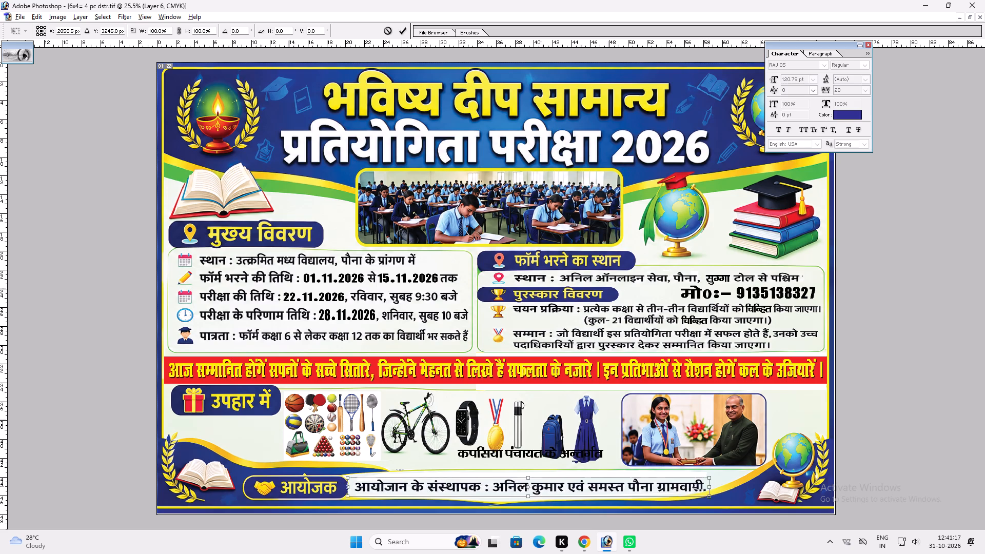
{"action": "left_click_drag", "start_coordinate": [697, 487], "coordinate": [682, 487], "text": "shift"}
{"action": "key", "text": "Return"}
{"action": "key", "text": "v"}
Copy a rounded-rectangle area of the Background layer just above the organiser line, paste it as a new layer and bring it to front.
{"action": "key", "text": "ctrl+plus"}
{"action": "key", "text": "space"}
{"action": "key", "text": "space"}
{"action": "key", "text": "space"}
{"action": "key", "text": "space"}
{"action": "key", "text": "space"}
{"action": "left_click_drag", "start_coordinate": [656, 490], "coordinate": [642, 410]}
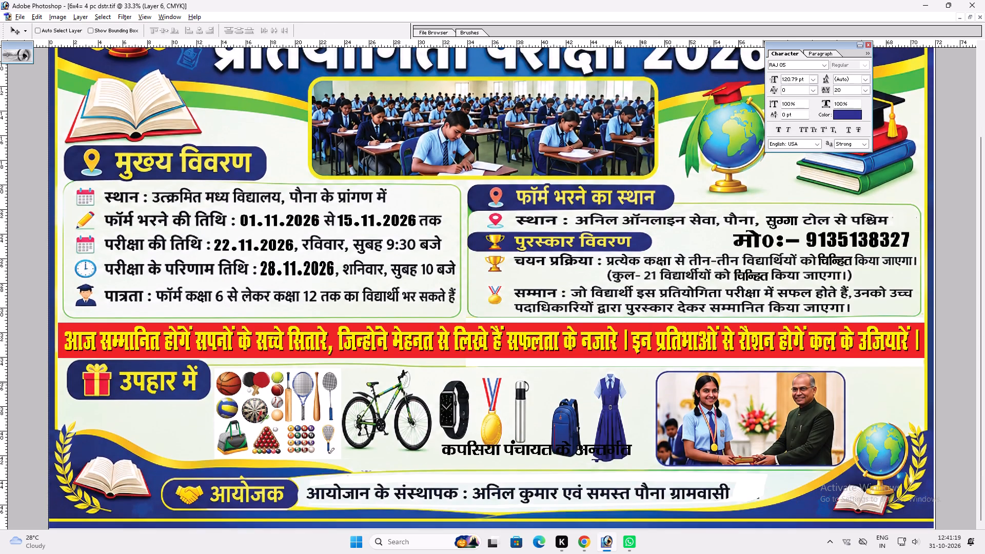
{"action": "key", "text": "u"}
{"action": "left_click_drag", "start_coordinate": [384, 461], "coordinate": [544, 476]}
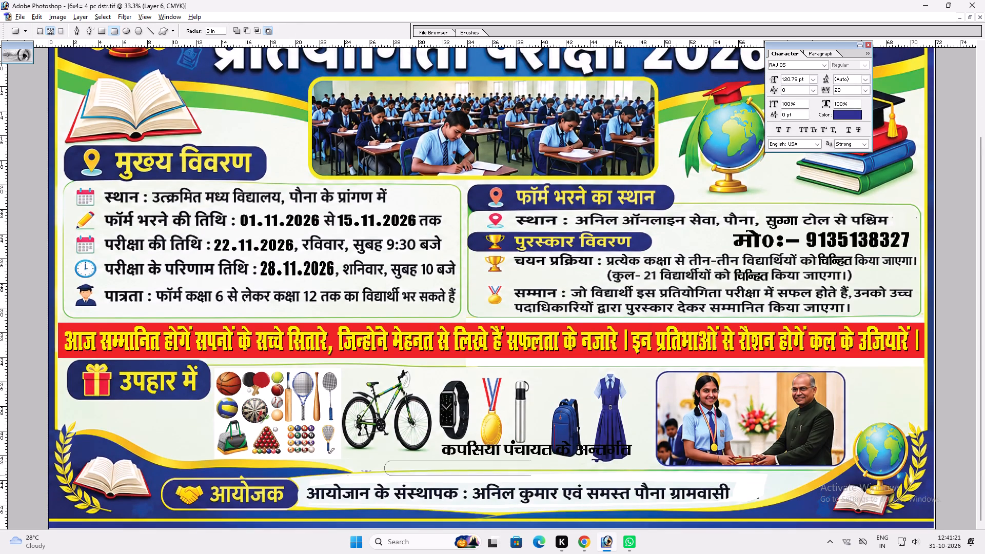
{"action": "left_click_drag", "start_coordinate": [544, 476], "coordinate": [657, 481]}
{"action": "key", "text": "ctrl+Return"}
{"action": "key", "text": "v"}
{"action": "right_click", "coordinate": [678, 479]}
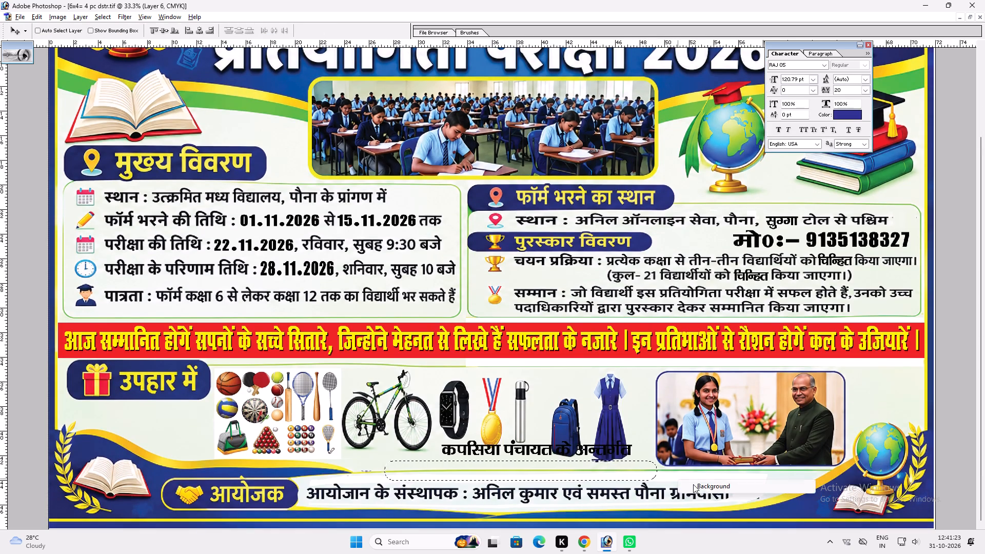
{"action": "left_click", "coordinate": [704, 487]}
{"action": "key", "text": "ctrl+c"}
{"action": "key", "text": "ctrl+v"}
{"action": "key", "text": "ctrl+shift+bracketright"}
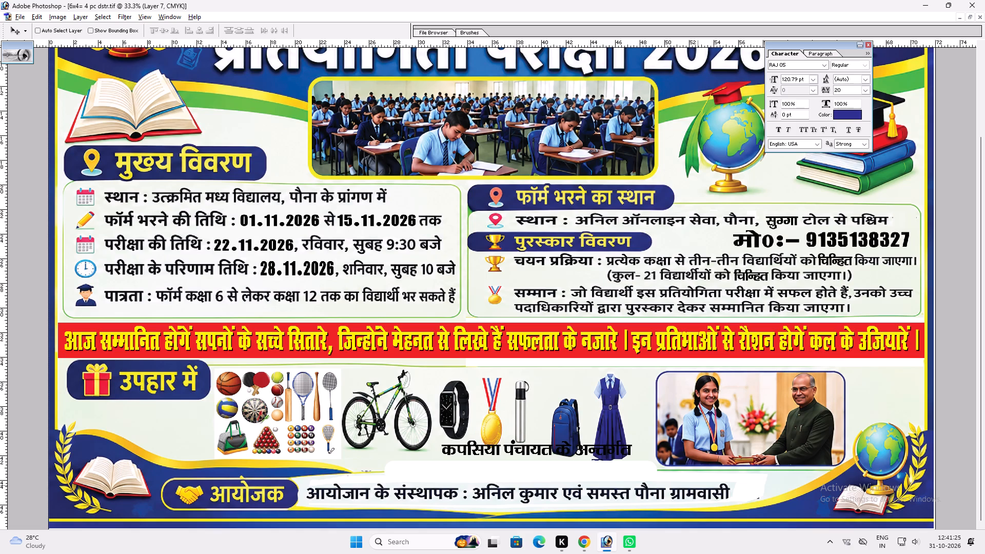
Give the pasted rounded box a 6 px outside stroke in a light green sampled from the banner.
{"action": "key", "text": "alt+l"}
{"action": "key", "text": "alt+y"}
{"action": "key", "text": "k"}
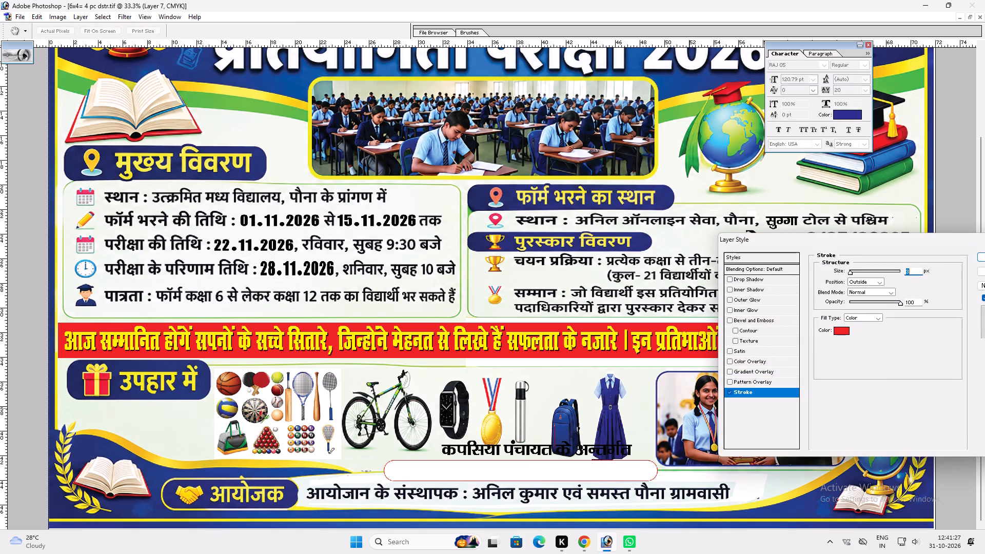
{"action": "scroll", "coordinate": [689, 408], "scroll_direction": "up", "scroll_amount": 11}
{"action": "scroll", "coordinate": [816, 374], "scroll_direction": "down", "scroll_amount": 4}
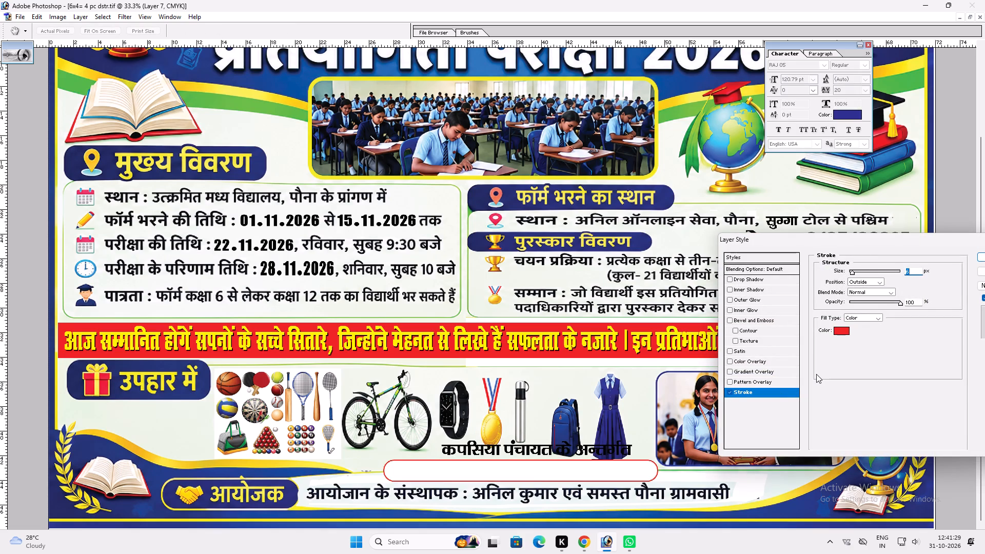
{"action": "left_click", "coordinate": [841, 332]}
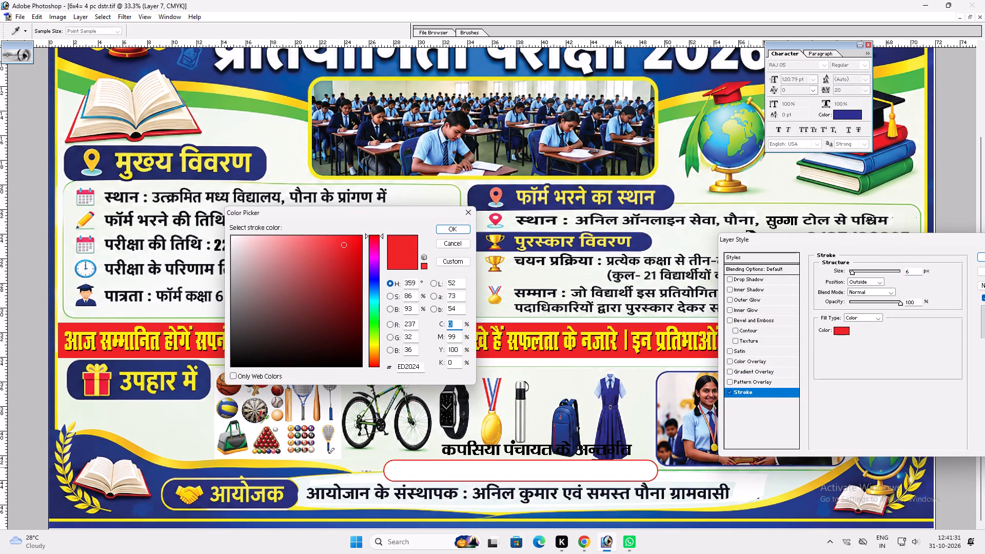
{"action": "left_click", "coordinate": [743, 470]}
{"action": "key", "text": "Return"}
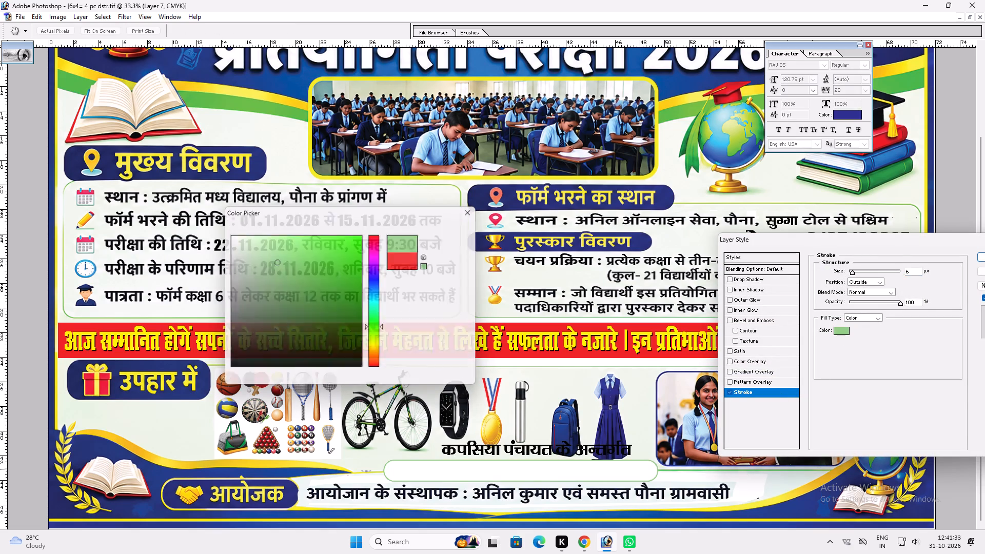
Add a drop shadow to the rounded box with 100% opacity and 7 px distance.
{"action": "left_click", "coordinate": [761, 279]}
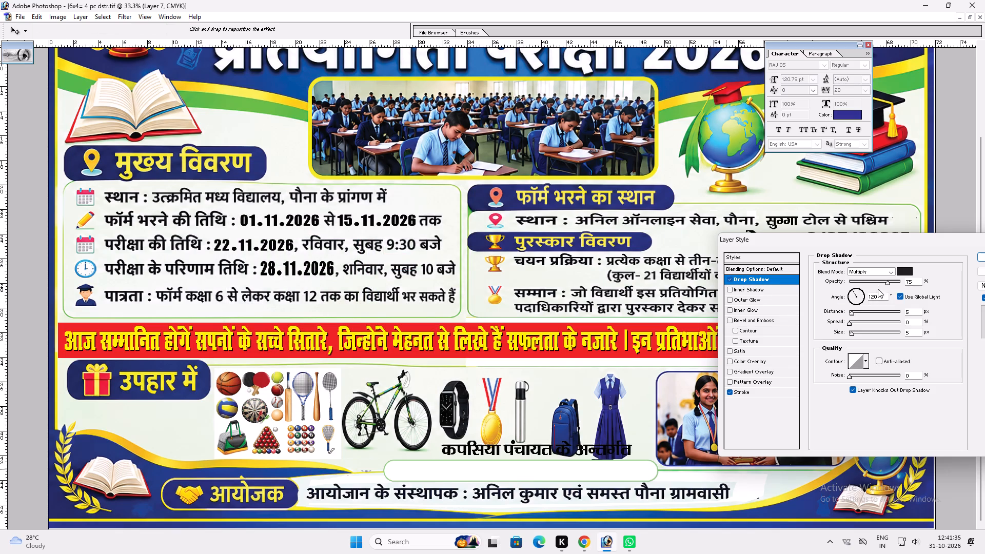
{"action": "left_click_drag", "start_coordinate": [883, 284], "coordinate": [903, 280]}
{"action": "double_click", "coordinate": [855, 314]}
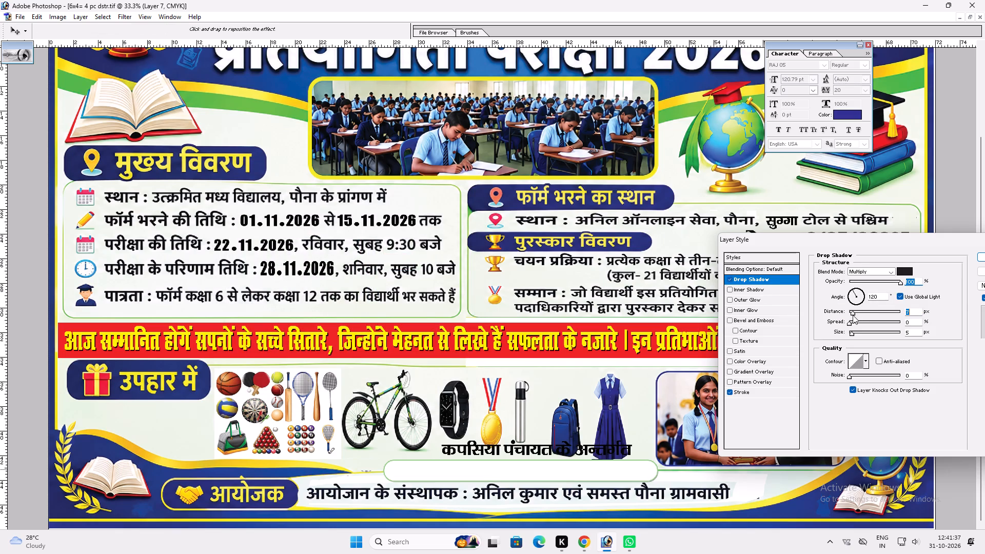
{"action": "key", "text": "Return"}
{"action": "key", "text": "Return"}
{"action": "type", "text": "vv"}
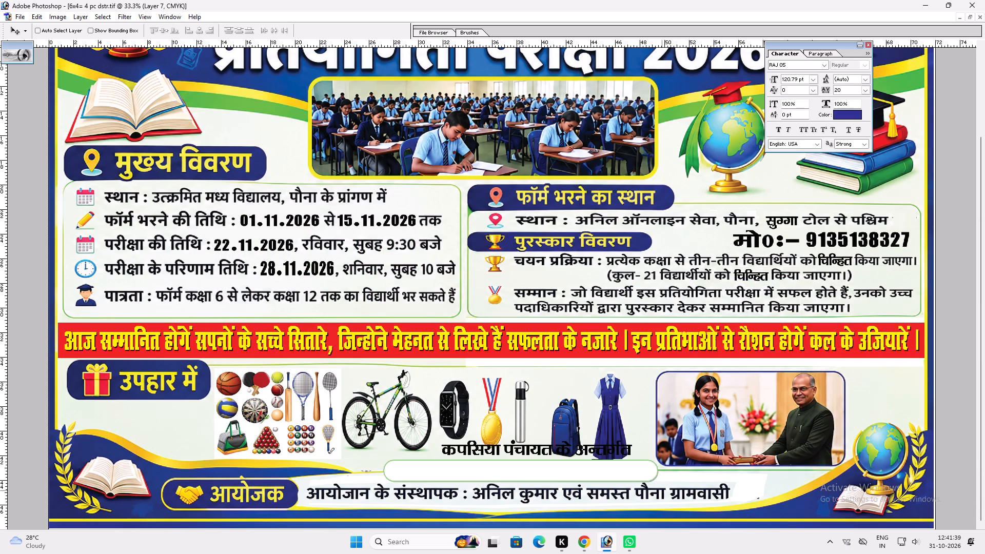
Shift the organiser line slightly down and away from the आयोजक label.
{"action": "left_click", "coordinate": [663, 490], "text": "ctrl"}
{"action": "left_click", "coordinate": [668, 492]}
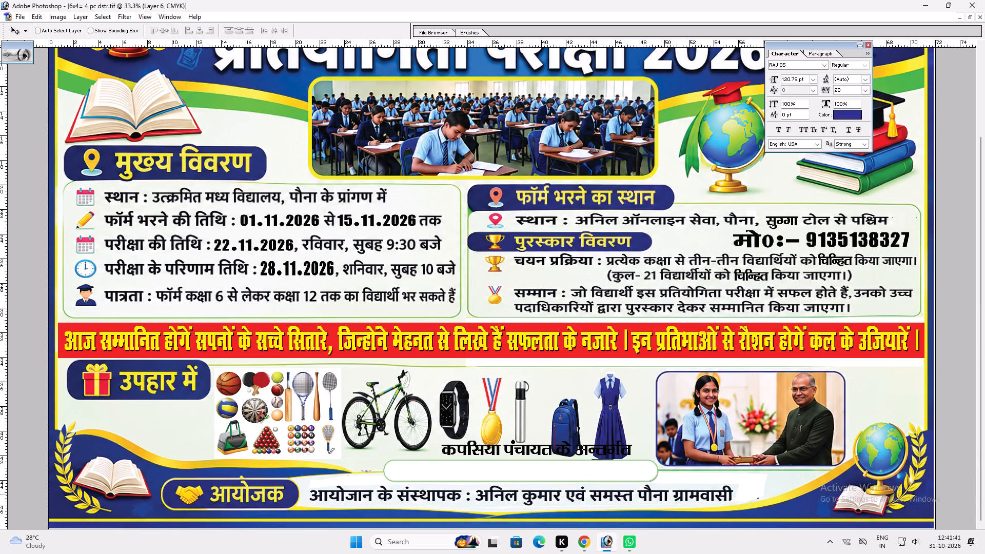
Bring the कपसिया पंचायत के अन्तर्गत text to the front and move it inside the white rounded box.
{"action": "key", "text": "t"}
{"action": "left_click", "coordinate": [544, 460]}
{"action": "key", "text": "Return"}
{"action": "key", "text": "ctrl+shift+bracketright"}
{"action": "key", "text": "v"}
{"action": "left_click_drag", "start_coordinate": [554, 437], "coordinate": [525, 461]}
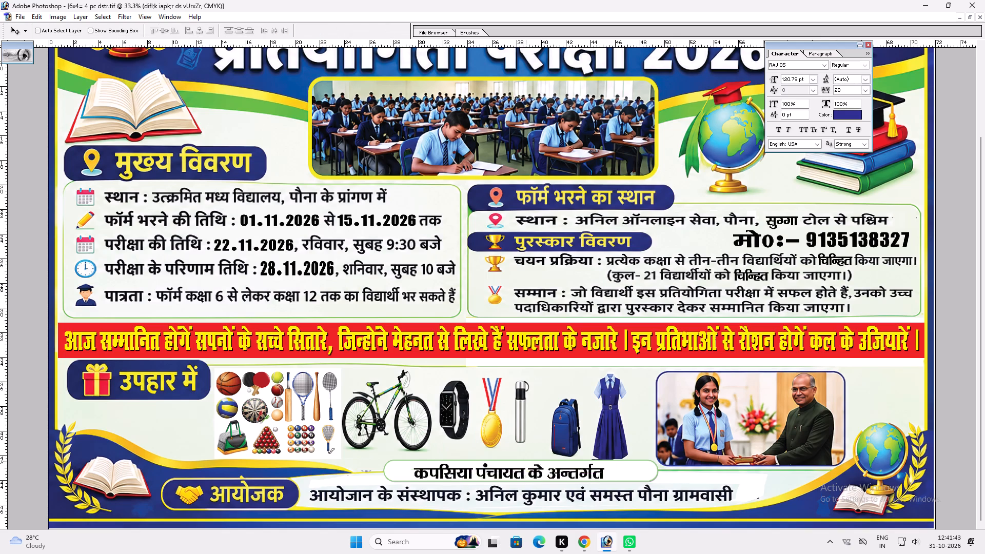
{"action": "left_click_drag", "start_coordinate": [525, 461], "coordinate": [513, 459]}
Append पौना ग्रामवासी to the कपसिया पंचायत के अन्तर्गत text.
{"action": "key", "text": "t"}
{"action": "left_click", "coordinate": [587, 474]}
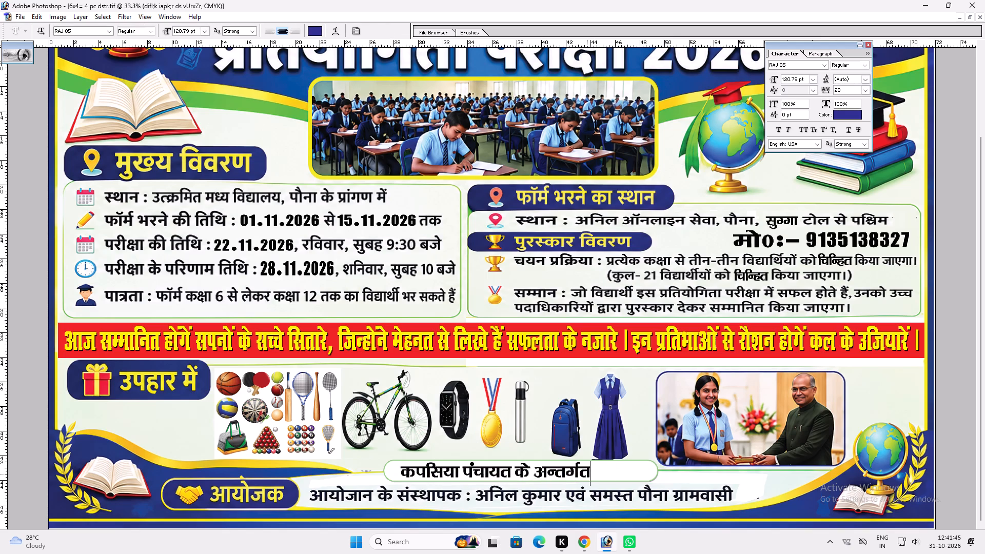
{"action": "key", "text": "space"}
{"action": "type", "text": "ikS"}
{"action": "type", "text": "uk"}
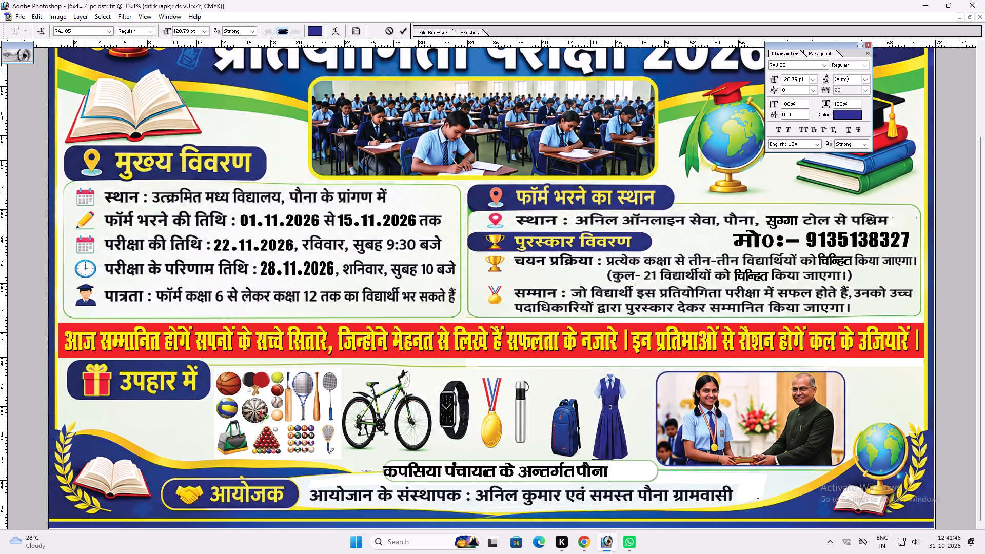
{"action": "key", "text": "space"}
{"action": "type", "text": "xzkeoklh"}
{"action": "key", "text": "Return"}
Narrow the extended कपसिया line to about 84% width so it fits the rounded box, and nudge it into place.
{"action": "type", "text": "vv"}
{"action": "key", "text": "ctrl+t"}
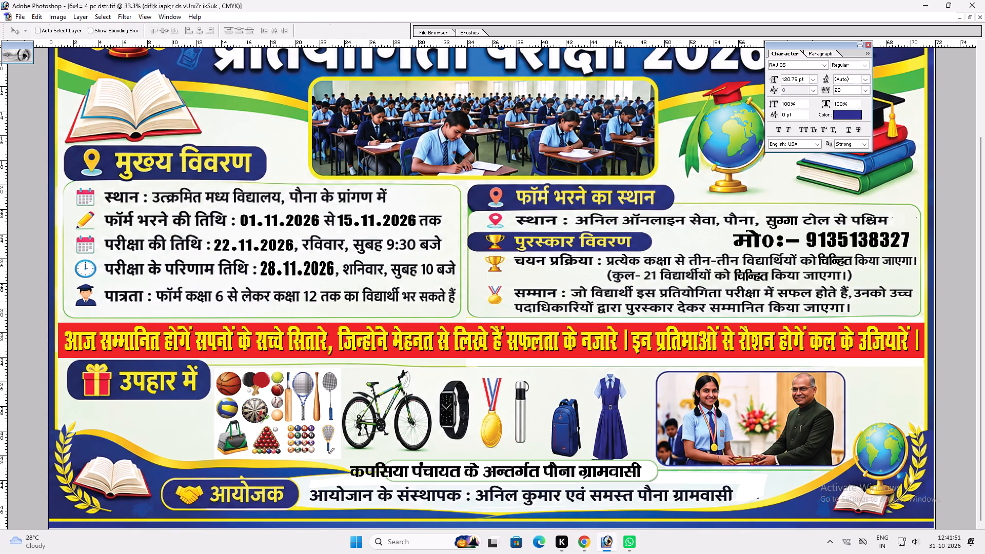
{"action": "left_click_drag", "start_coordinate": [352, 473], "coordinate": [398, 474], "text": "shift"}
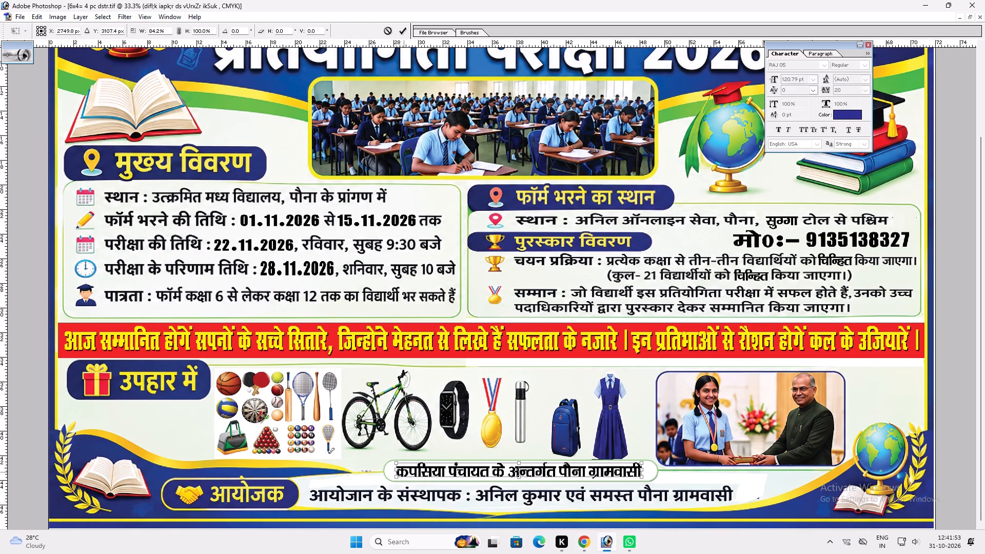
{"action": "left_click", "coordinate": [439, 462], "text": "shift"}
{"action": "key", "text": "shift+Return"}
{"action": "key", "text": "v"}
{"action": "key", "text": "Up"}
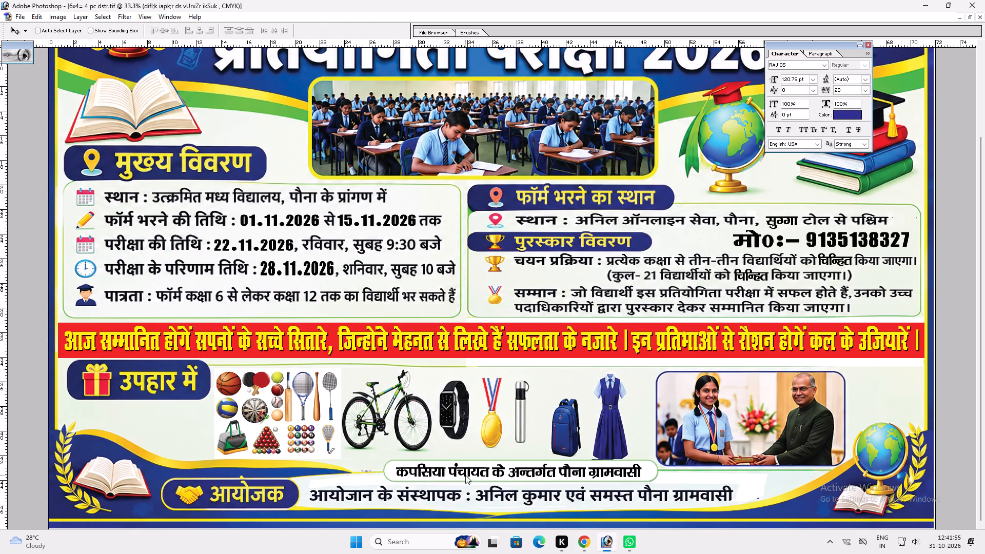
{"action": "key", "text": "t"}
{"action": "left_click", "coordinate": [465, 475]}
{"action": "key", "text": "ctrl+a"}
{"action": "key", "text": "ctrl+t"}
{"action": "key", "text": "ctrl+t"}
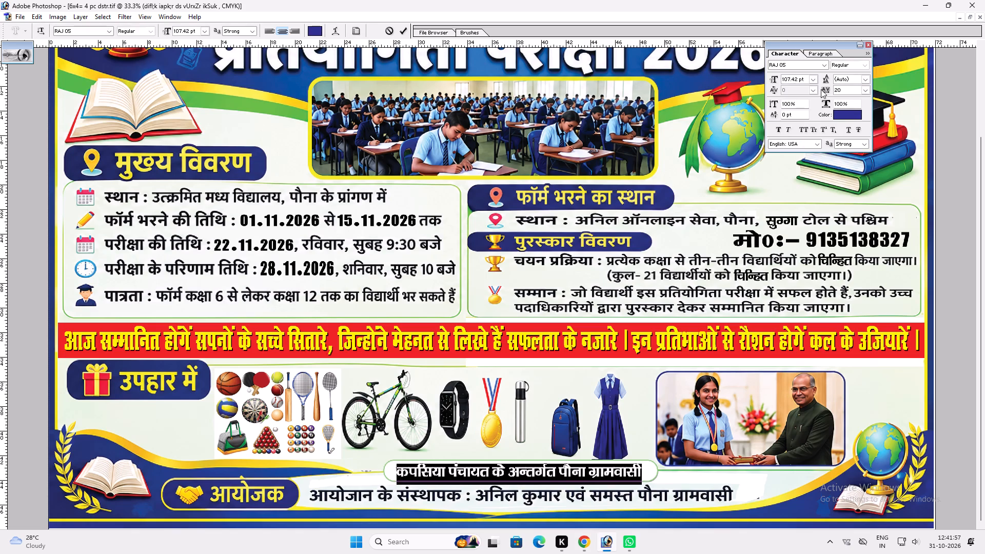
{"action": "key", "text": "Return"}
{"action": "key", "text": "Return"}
Widen the कपसिया line slightly so it fills the rounded box more evenly.
{"action": "key", "text": "ctrl+t"}
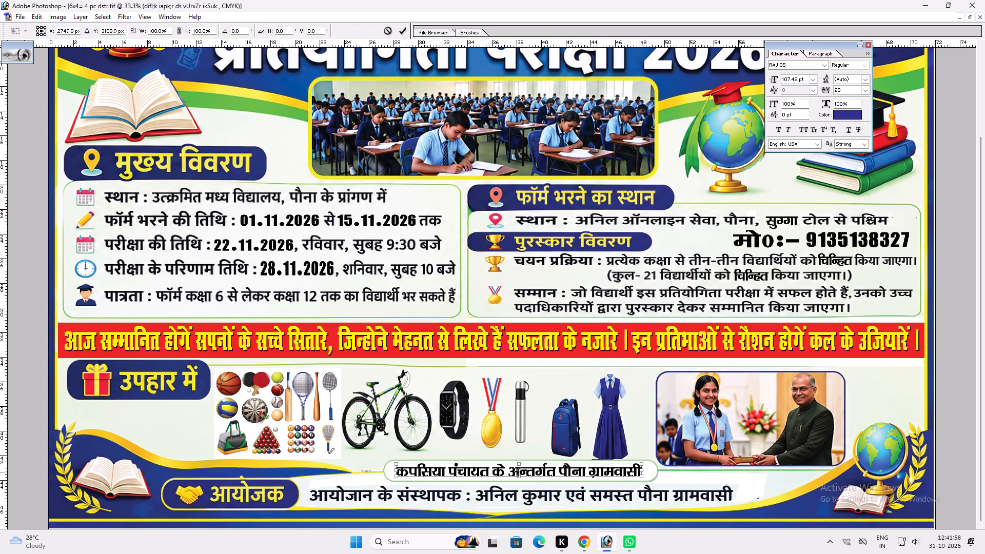
{"action": "left_click_drag", "start_coordinate": [645, 470], "coordinate": [650, 468], "text": "shift"}
{"action": "key", "text": "Return"}
Close the floating Character palette.
{"action": "key", "text": "space"}
{"action": "key", "text": "space"}
{"action": "key", "text": "space"}
{"action": "key", "text": "space"}
{"action": "key", "text": "space"}
{"action": "key", "text": "space"}
{"action": "key", "text": "space"}
{"action": "key", "text": "space"}
{"action": "key", "text": "space"}
{"action": "key", "text": "space"}
{"action": "key", "text": "space"}
{"action": "key", "text": "space"}
{"action": "key", "text": "space"}
{"action": "key", "text": "space"}
{"action": "key", "text": "space"}
{"action": "key", "text": "space"}
{"action": "key", "text": "space"}
{"action": "key", "text": "space"}
{"action": "key", "text": "space"}
{"action": "key", "text": "space"}
{"action": "right_click_drag", "start_coordinate": [614, 451], "coordinate": [634, 456]}
{"action": "left_click_drag", "start_coordinate": [635, 456], "coordinate": [639, 457]}
{"action": "right_click_drag", "start_coordinate": [623, 437], "coordinate": [626, 437]}
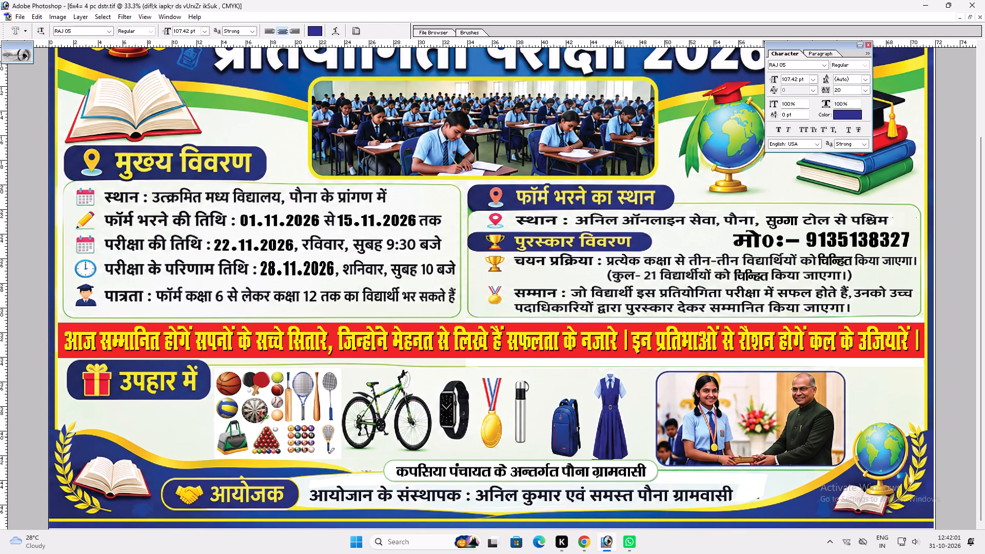
{"action": "right_click_drag", "start_coordinate": [626, 437], "coordinate": [629, 437]}
{"action": "left_click_drag", "start_coordinate": [638, 439], "coordinate": [646, 442]}
{"action": "key", "text": "v"}
{"action": "left_click", "coordinate": [870, 45]}
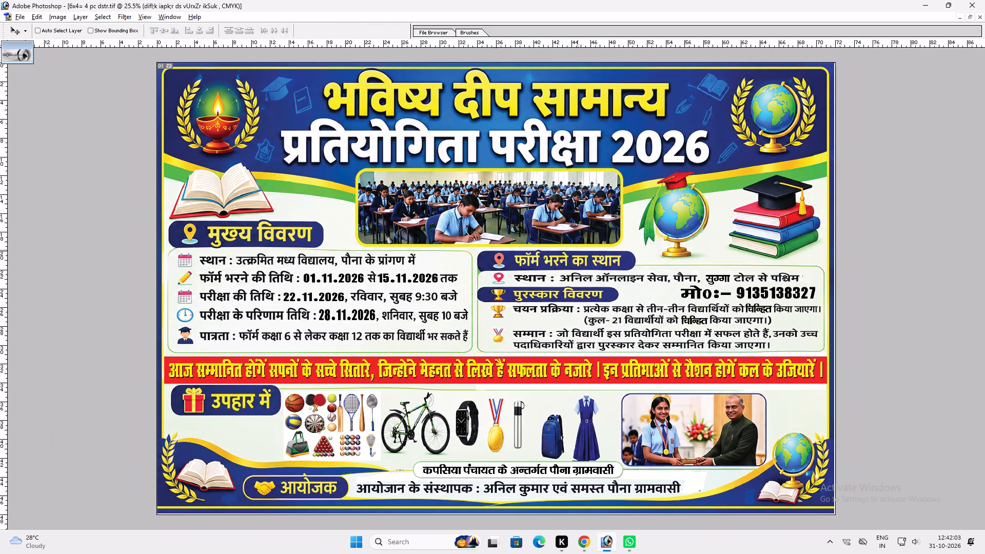
Change the कपसिया line's colour overlay to the red sampled from the slogan band.
{"action": "key", "text": "alt+l"}
{"action": "key", "text": "alt+y"}
{"action": "key", "text": "n"}
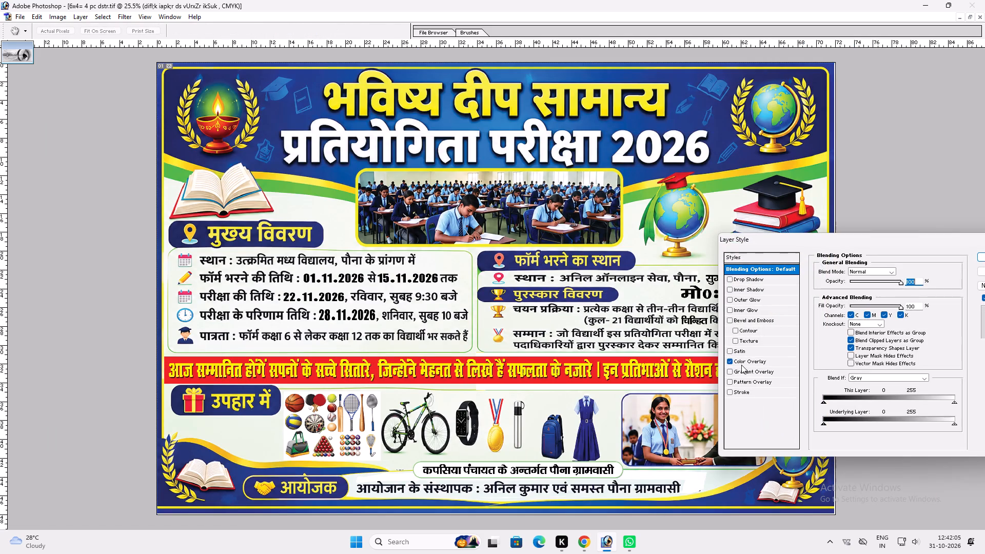
{"action": "left_click", "coordinate": [751, 364]}
{"action": "left_click", "coordinate": [904, 269]}
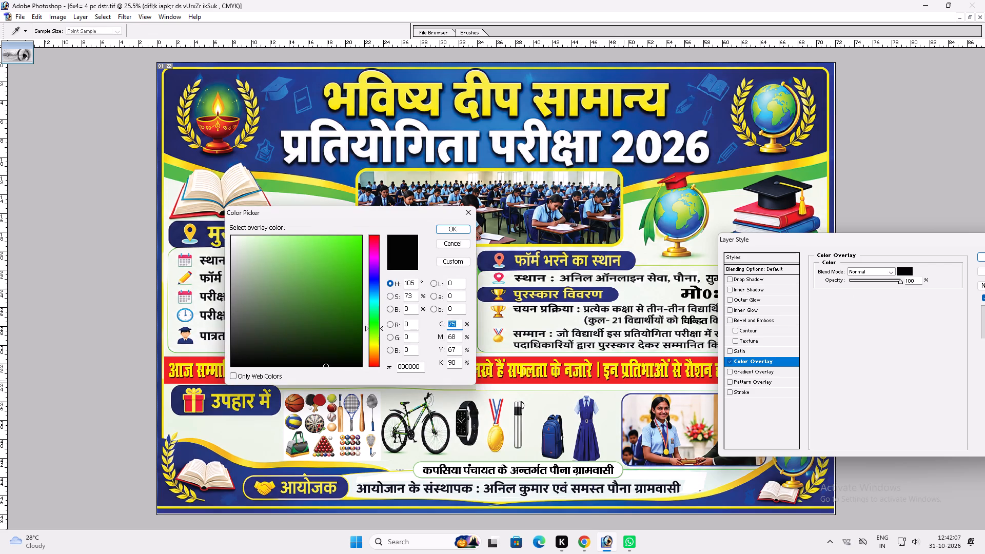
{"action": "left_click", "coordinate": [624, 380]}
{"action": "key", "text": "Return"}
{"action": "key", "text": "Return"}
Save the edited banner file.
{"action": "key", "text": "ctrl+s"}
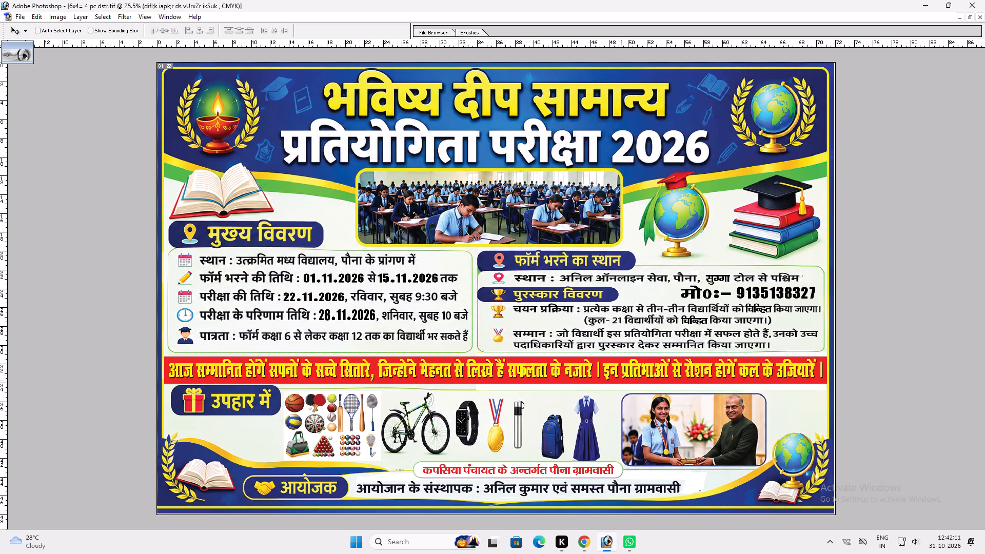
Capture a screen snip of the whole banner.
{"action": "key", "text": "Print"}
{"action": "left_click_drag", "start_coordinate": [150, 59], "coordinate": [812, 507]}
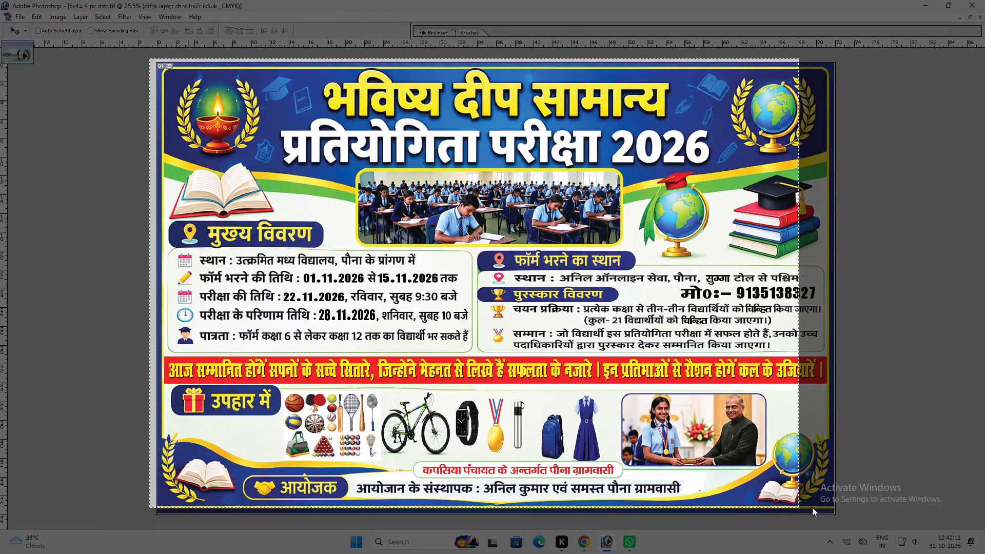
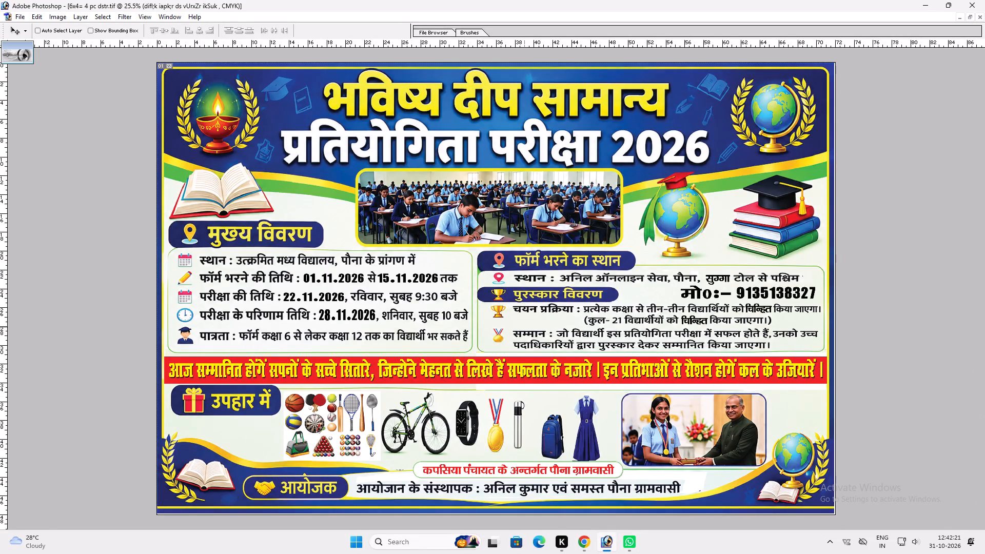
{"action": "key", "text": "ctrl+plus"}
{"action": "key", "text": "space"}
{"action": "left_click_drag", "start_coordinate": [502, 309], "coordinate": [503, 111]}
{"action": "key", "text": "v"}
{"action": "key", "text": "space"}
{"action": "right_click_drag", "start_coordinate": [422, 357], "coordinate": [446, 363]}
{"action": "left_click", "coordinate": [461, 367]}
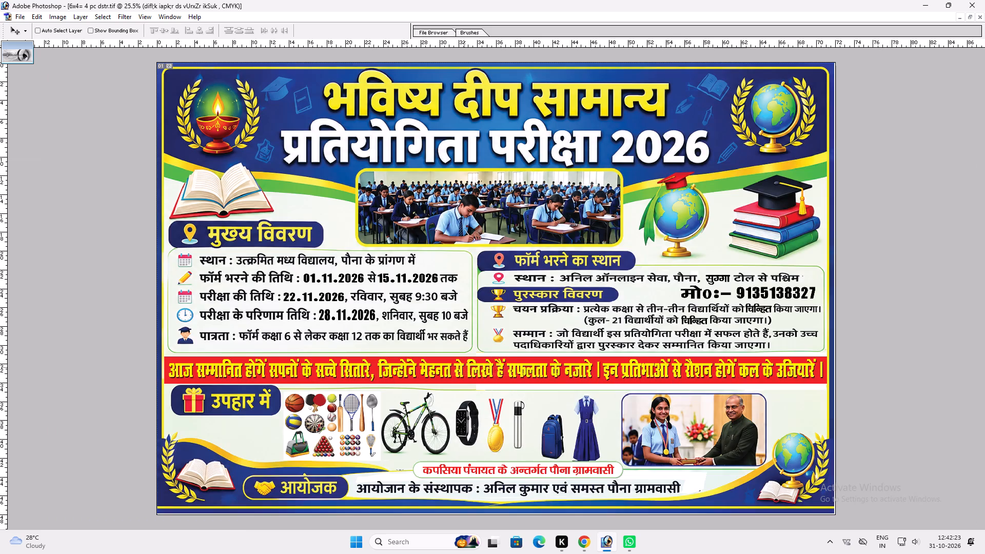
Create a new document using the A4 preset size.
{"action": "key", "text": "ctrl+n"}
{"action": "left_click", "coordinate": [455, 232]}
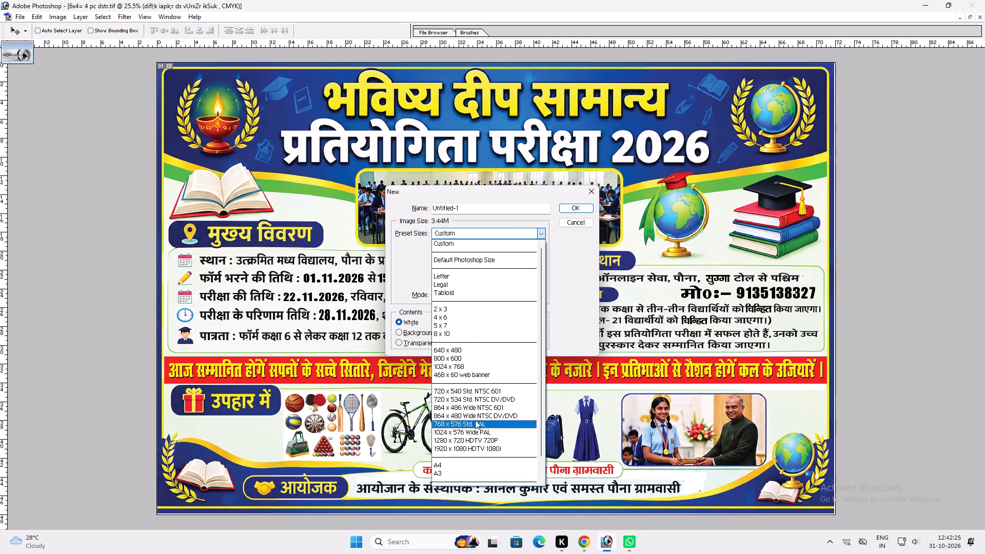
{"action": "left_click", "coordinate": [471, 464]}
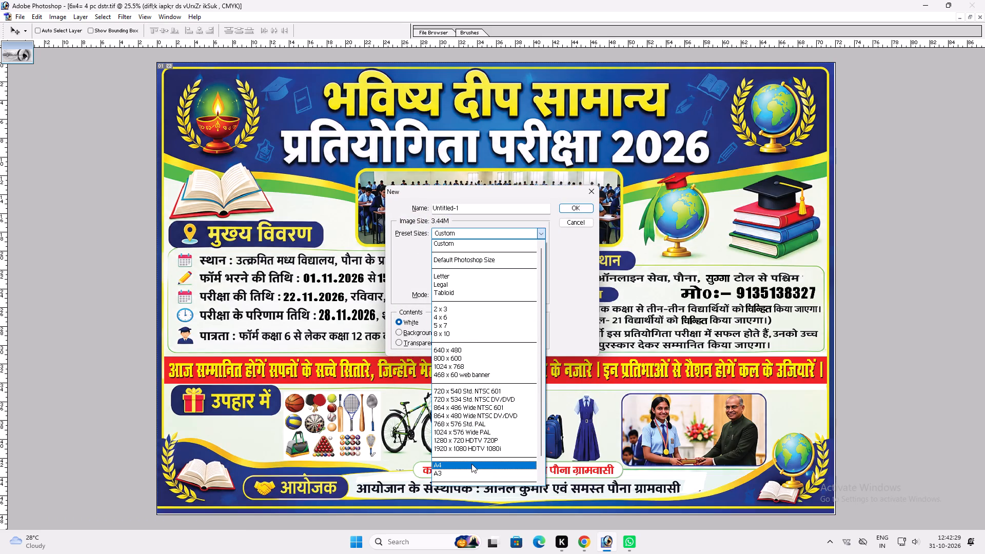
{"action": "key", "text": "Return"}
{"action": "key", "text": "v"}
Move the blank A4 document clear of the banner and rotate its canvas 90 degrees to landscape.
{"action": "left_click_drag", "start_coordinate": [277, 48], "coordinate": [799, 136]}
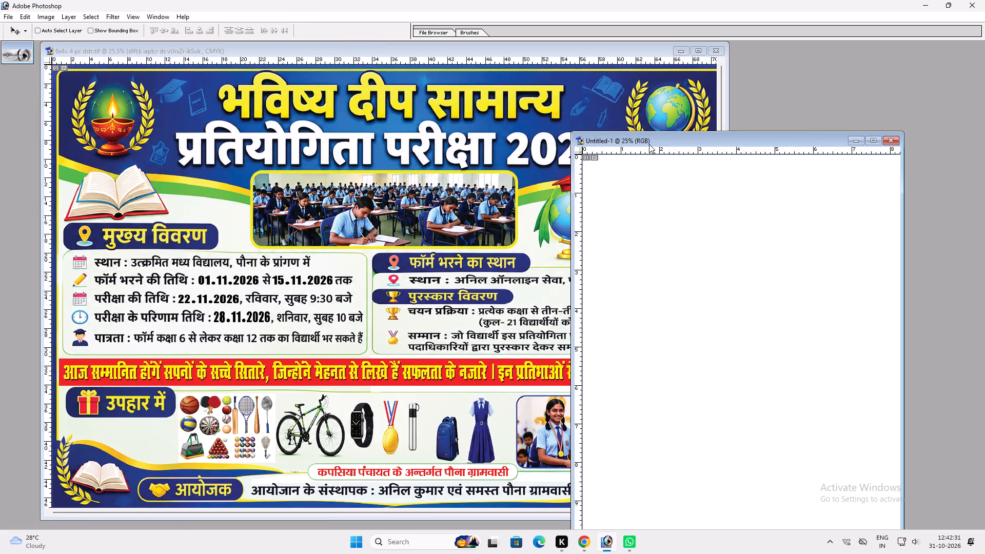
{"action": "key", "text": "alt+i"}
{"action": "key", "text": "alt+e"}
{"action": "key", "text": "Down"}
{"action": "key", "text": "Return"}
{"action": "key", "text": "v"}
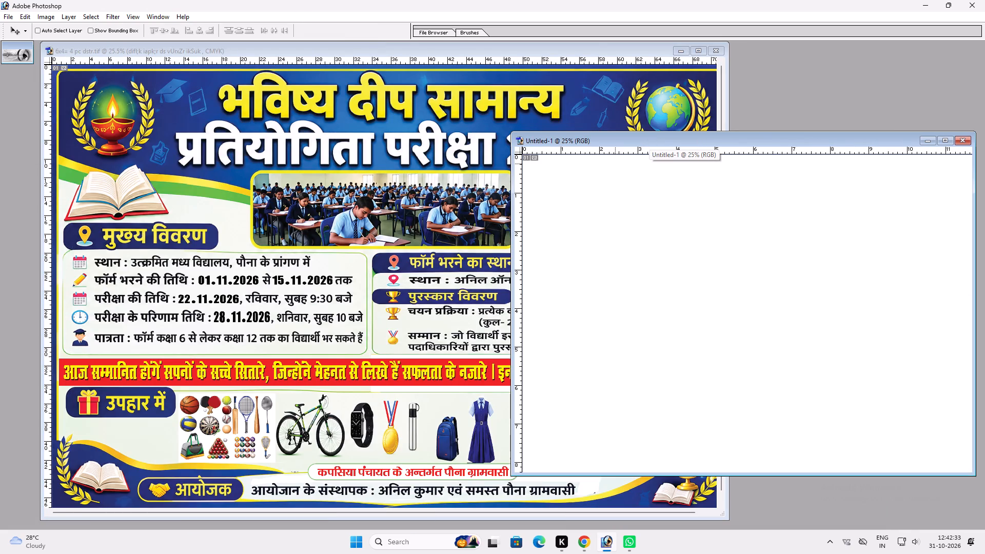
Merge the exam banner's visible layers and copy the merged artwork into the landscape A4 document.
{"action": "left_click", "coordinate": [482, 173]}
{"action": "key", "text": "ctrl+shift+e"}
{"action": "left_click_drag", "start_coordinate": [482, 173], "coordinate": [795, 199]}
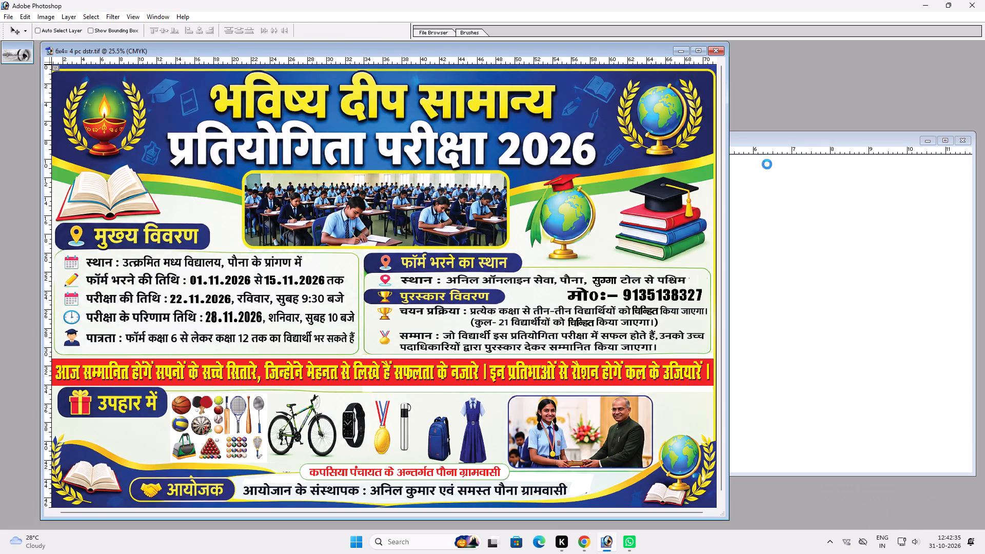
{"action": "key", "text": "v"}
{"action": "double_click", "coordinate": [749, 142]}
Align the copied banner artwork to the left and top edges of the A4 page, leaving nothing selected.
{"action": "left_click_drag", "start_coordinate": [593, 215], "coordinate": [656, 244]}
{"action": "key", "text": "ctrl+a"}
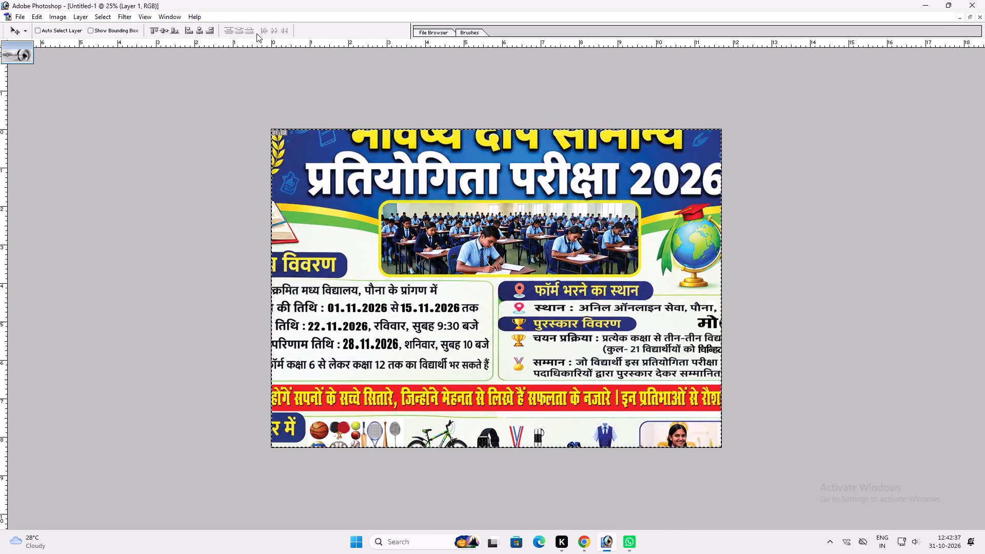
{"action": "left_click", "coordinate": [190, 31]}
{"action": "left_click", "coordinate": [150, 31]}
{"action": "scroll", "coordinate": [203, 123], "scroll_direction": "up", "scroll_amount": 3}
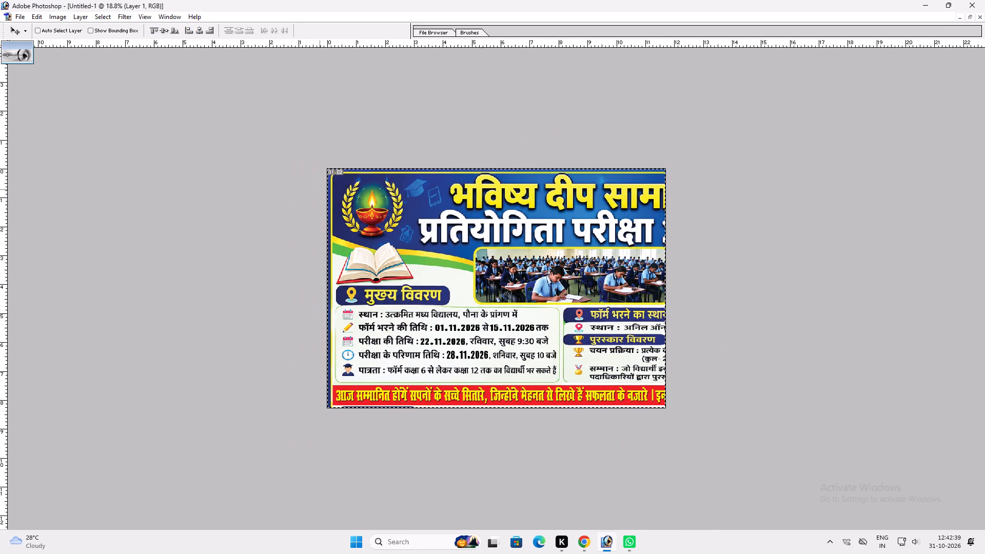
{"action": "key", "text": "ctrl+d"}
Scale the banner artwork down from its top-left corner to fill the whole A4 page.
{"action": "key", "text": "ctrl+t"}
{"action": "left_click_drag", "start_coordinate": [828, 503], "coordinate": [824, 504], "text": "shift"}
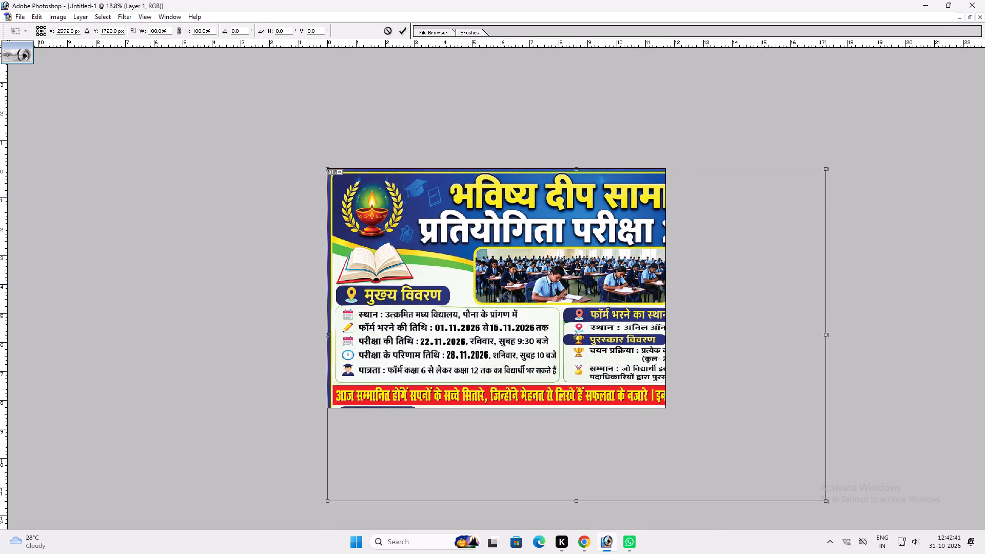
{"action": "left_click_drag", "start_coordinate": [824, 504], "coordinate": [692, 404], "text": "shift"}
{"action": "left_click_drag", "start_coordinate": [688, 394], "coordinate": [665, 386], "text": "shift"}
{"action": "key", "text": "shift+Return"}
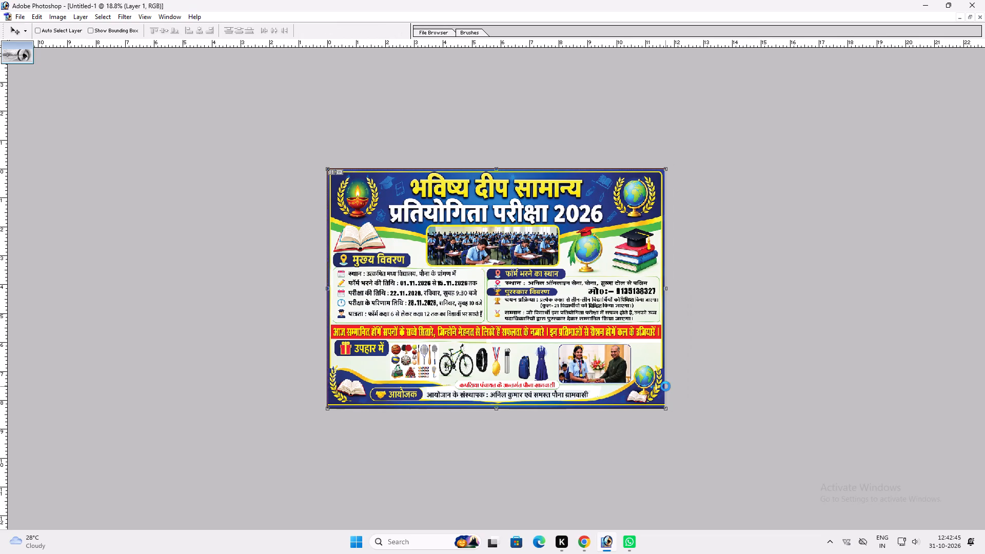
{"action": "key", "text": "v"}
Save the A4 banner as a TIFF named "a4=" in the 31.10.2026 folder.
{"action": "key", "text": "ctrl+shift+s"}
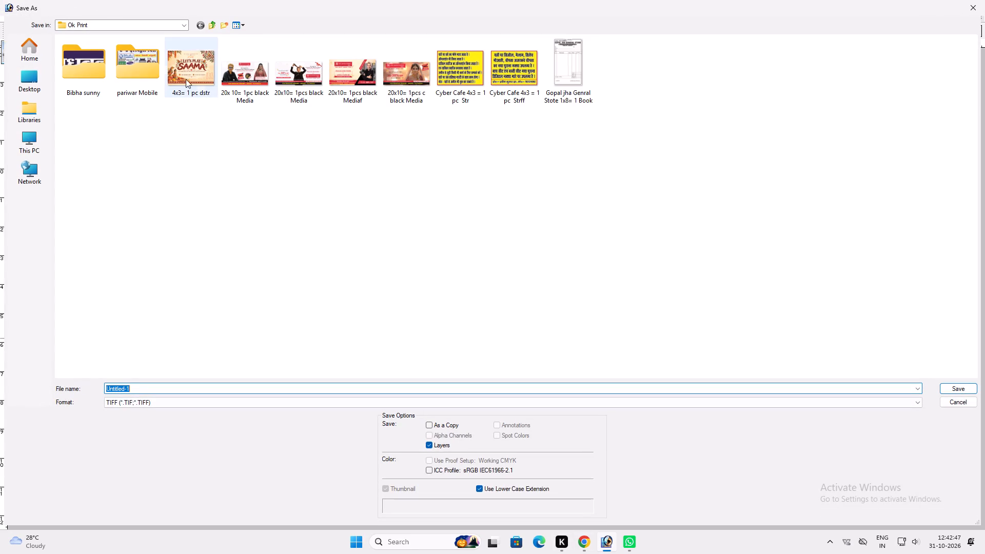
{"action": "left_click", "coordinate": [214, 26]}
{"action": "type", "text": "a4="}
{"action": "key", "text": "space"}
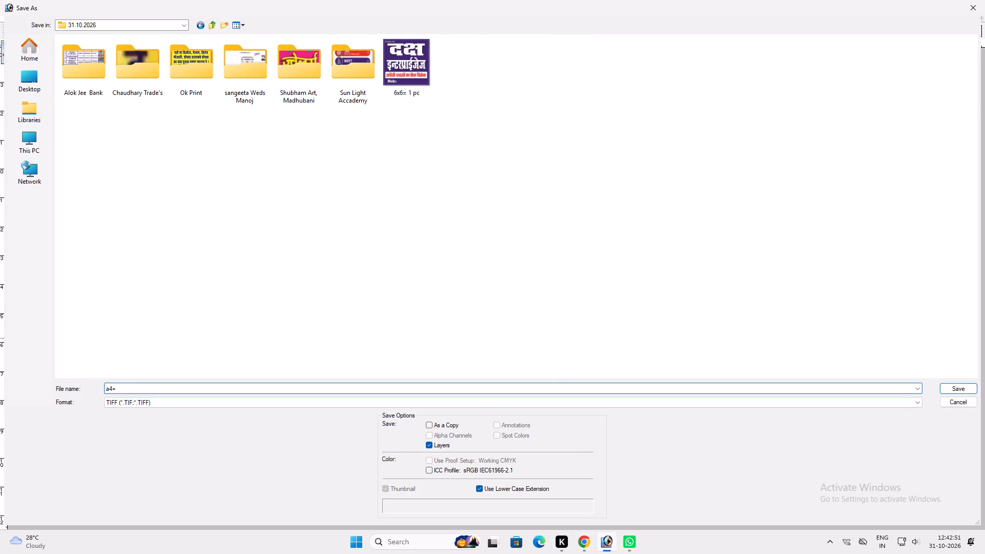
{"action": "key", "text": "Return"}
{"action": "key", "text": "Return"}
{"action": "key", "text": "Return"}
Close the saved A4 document and the merged 6x4 banner file.
{"action": "key", "text": "ctrl+w"}
{"action": "key", "text": "ctrl+w"}
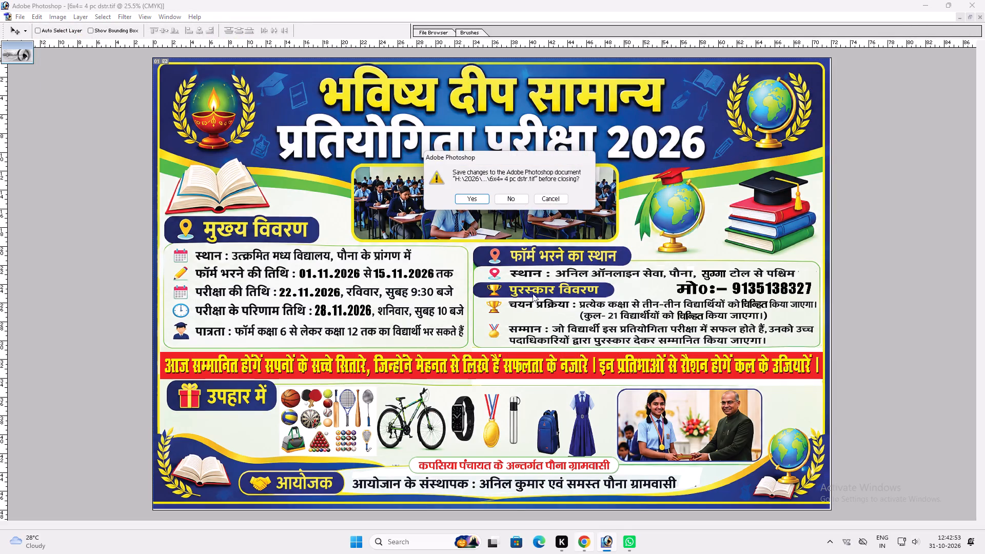
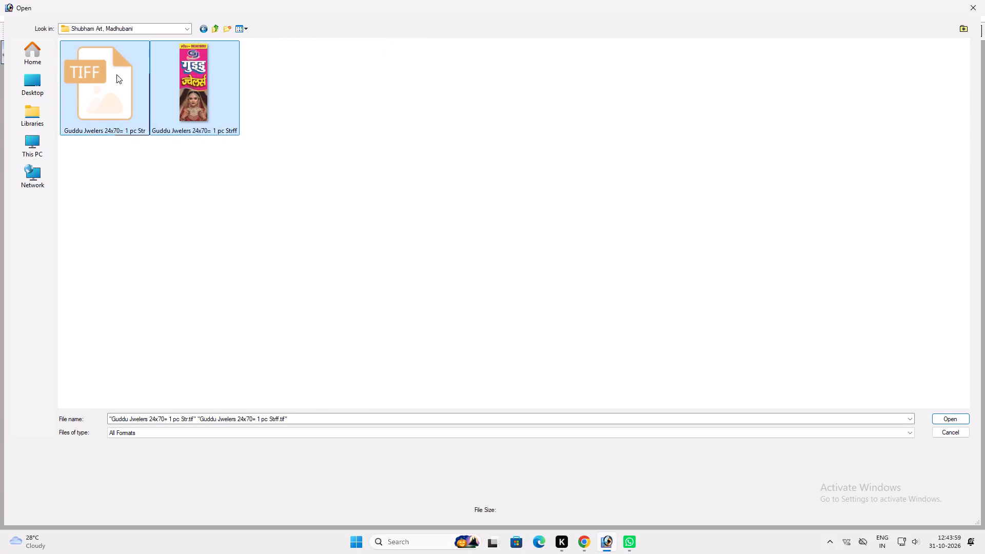
Open both Guddu Jwelers 24x70 TIFF files and maximise the Strff document.
{"action": "key", "text": "Return"}
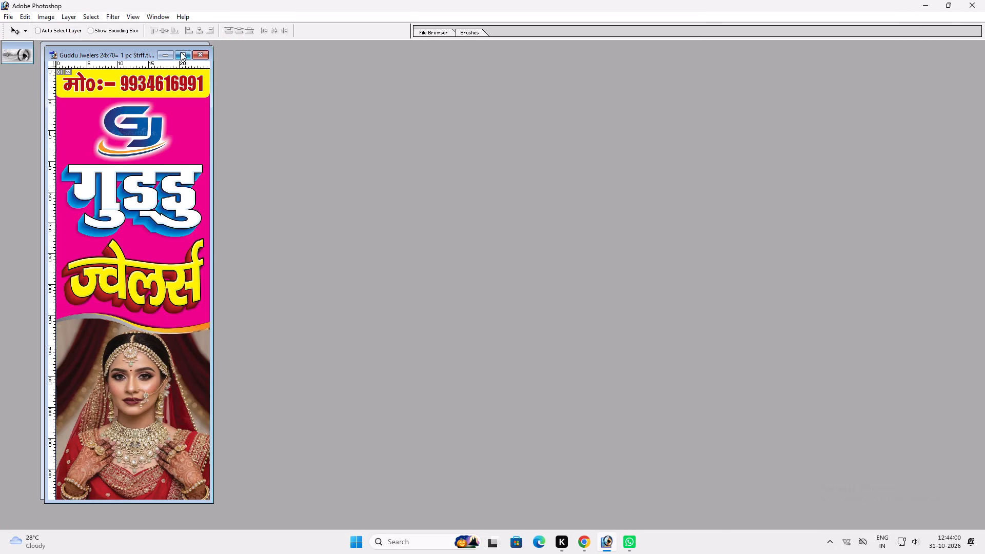
{"action": "left_click", "coordinate": [181, 52]}
Change the yellow ज्वेलर्स lettering's colour overlay to orange by setting magenta to 60%.
{"action": "key", "text": "ctrl+plus"}
{"action": "key", "text": "space"}
{"action": "left_click_drag", "start_coordinate": [570, 348], "coordinate": [558, 284]}
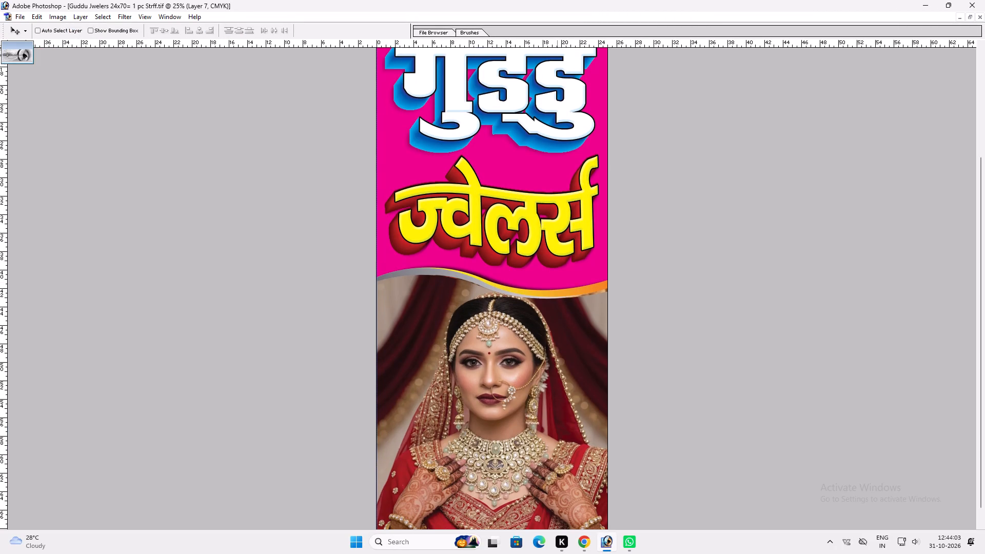
{"action": "key", "text": "v"}
{"action": "right_click", "coordinate": [537, 226]}
{"action": "left_click", "coordinate": [542, 233]}
{"action": "key", "text": "alt+l"}
{"action": "key", "text": "alt+y"}
{"action": "key", "text": "n"}
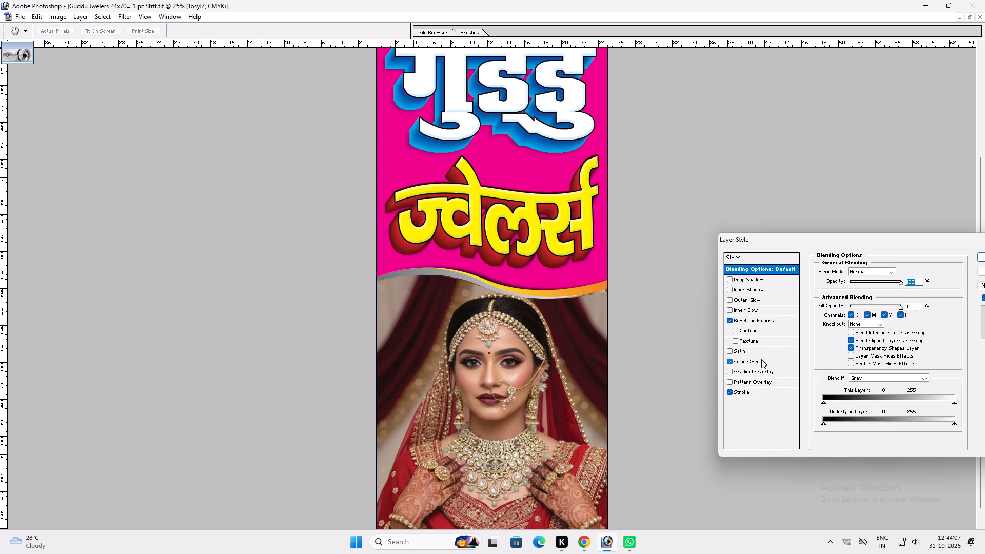
{"action": "left_click", "coordinate": [761, 359]}
{"action": "left_click", "coordinate": [909, 271]}
{"action": "key", "text": "Tab"}
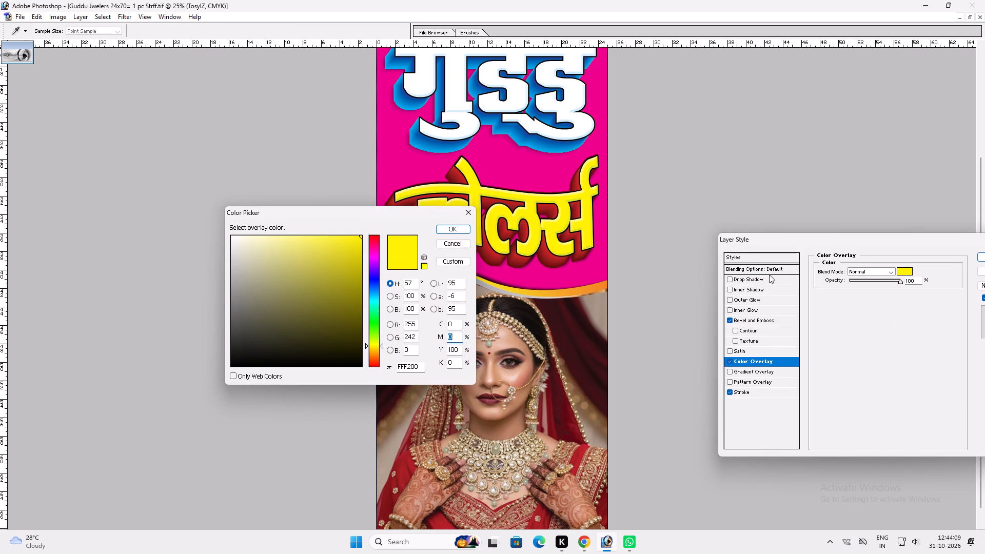
{"action": "type", "text": "60"}
{"action": "key", "text": "Return"}
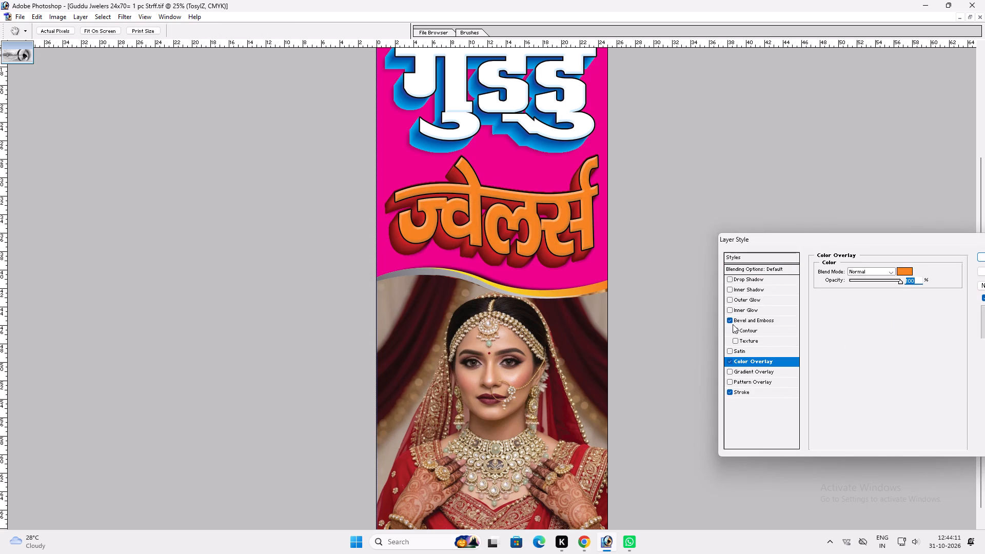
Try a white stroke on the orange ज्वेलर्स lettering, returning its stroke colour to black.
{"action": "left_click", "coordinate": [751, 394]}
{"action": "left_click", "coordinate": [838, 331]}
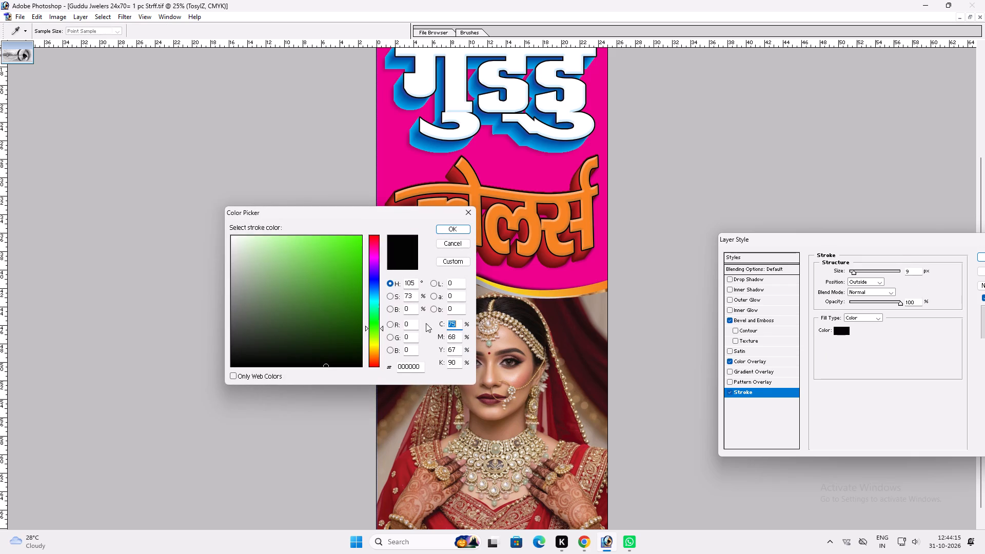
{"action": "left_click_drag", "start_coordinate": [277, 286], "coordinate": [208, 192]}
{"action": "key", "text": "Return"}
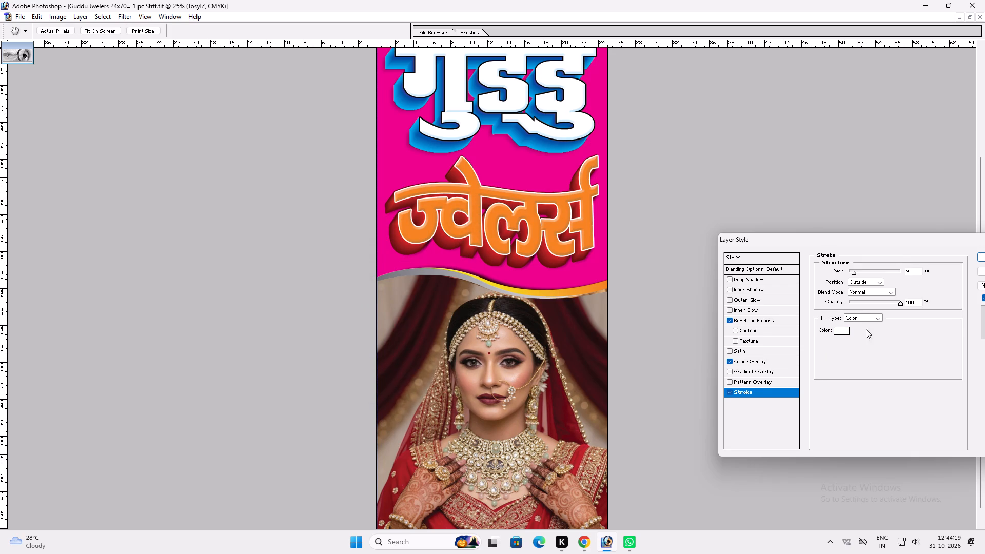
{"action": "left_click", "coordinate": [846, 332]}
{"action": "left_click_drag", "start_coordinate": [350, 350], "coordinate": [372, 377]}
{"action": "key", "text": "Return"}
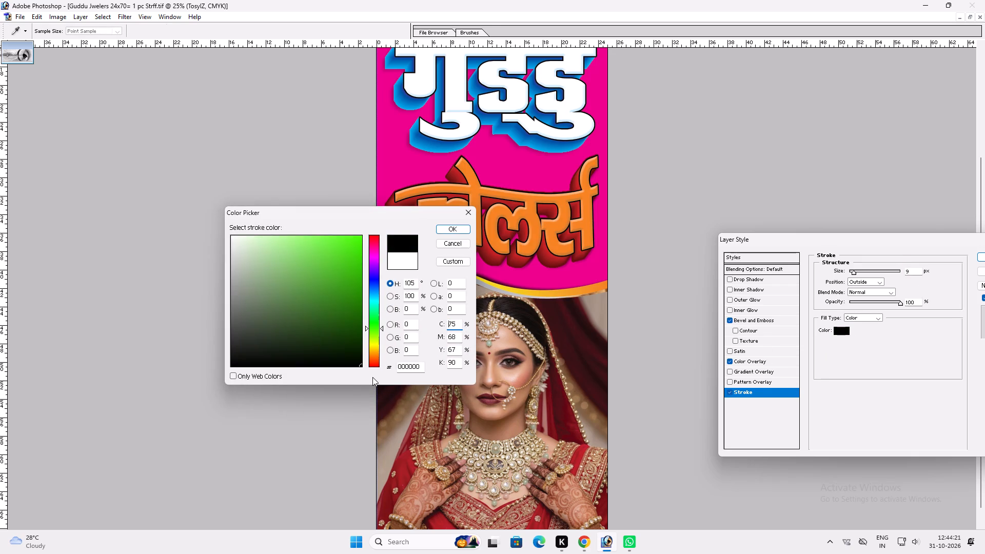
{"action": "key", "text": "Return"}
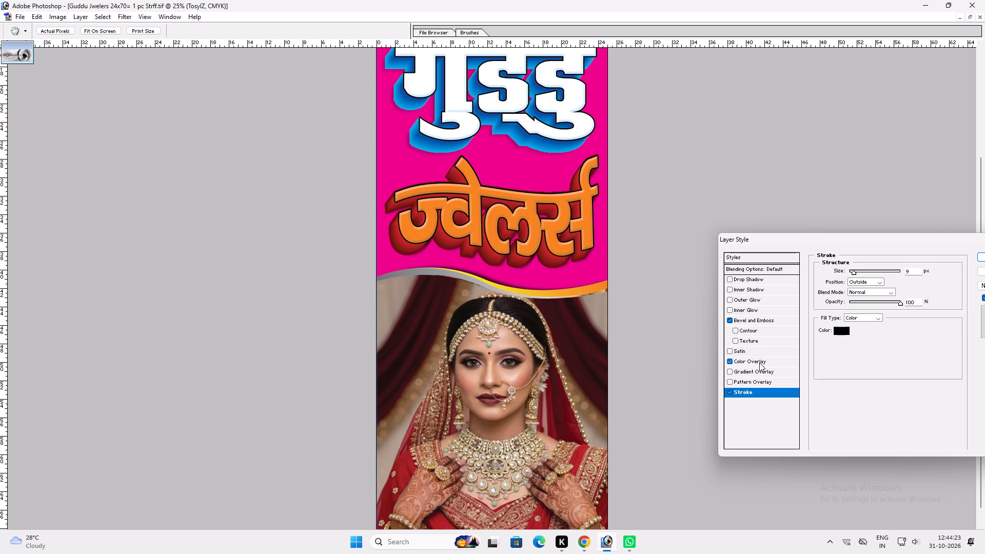
Apply the layer style changes to the ज्वेलर्स lettering.
{"action": "key", "text": "Return"}
{"action": "key", "text": "Return"}
{"action": "key", "text": "v"}
{"action": "left_click", "coordinate": [982, 253]}
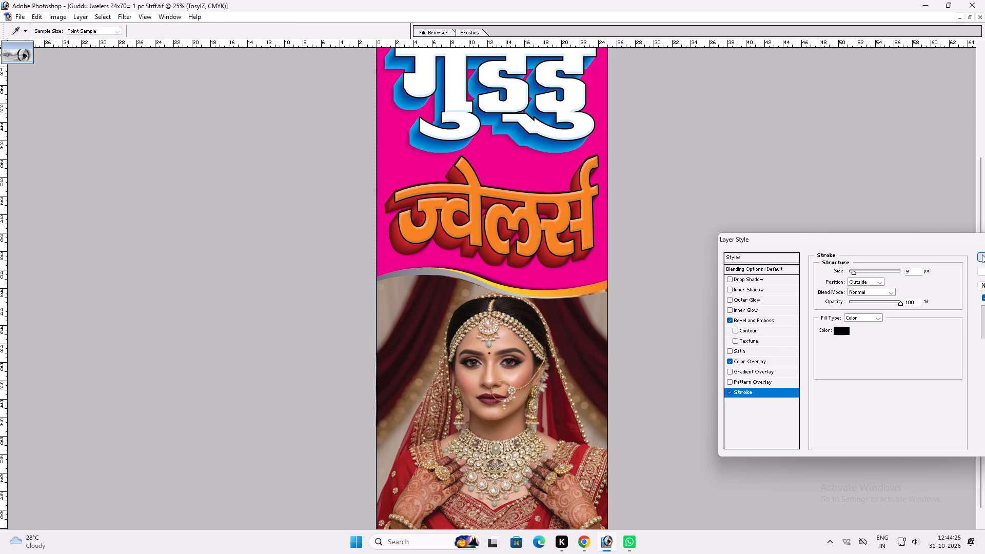
Set the colour overlay of the ज्वेलर्स lettering's 3D shadow layer, TosyIZ copy, to black and apply it.
{"action": "key", "text": "v"}
{"action": "right_click", "coordinate": [560, 247]}
{"action": "left_click", "coordinate": [572, 266]}
{"action": "key", "text": "alt+l"}
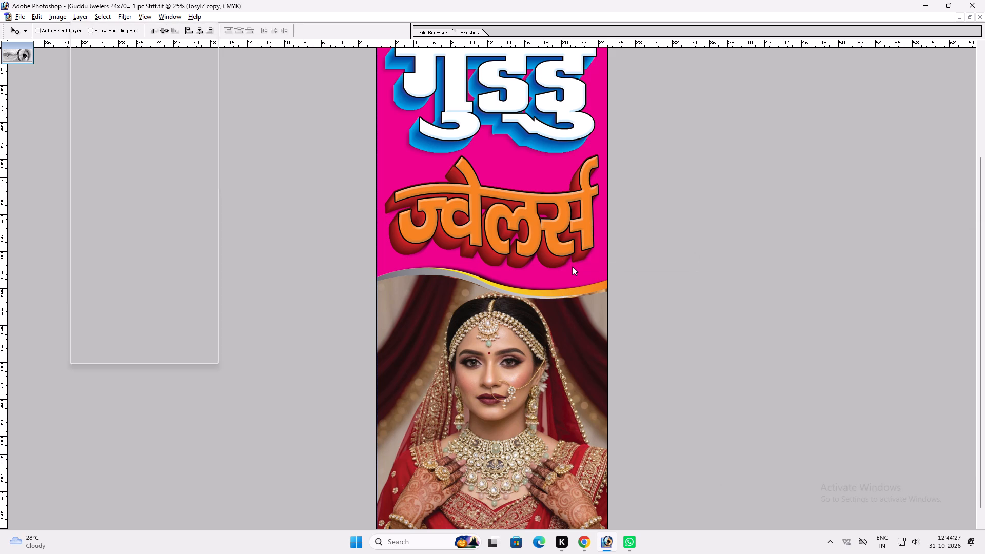
{"action": "key", "text": "alt+y"}
{"action": "key", "text": "n"}
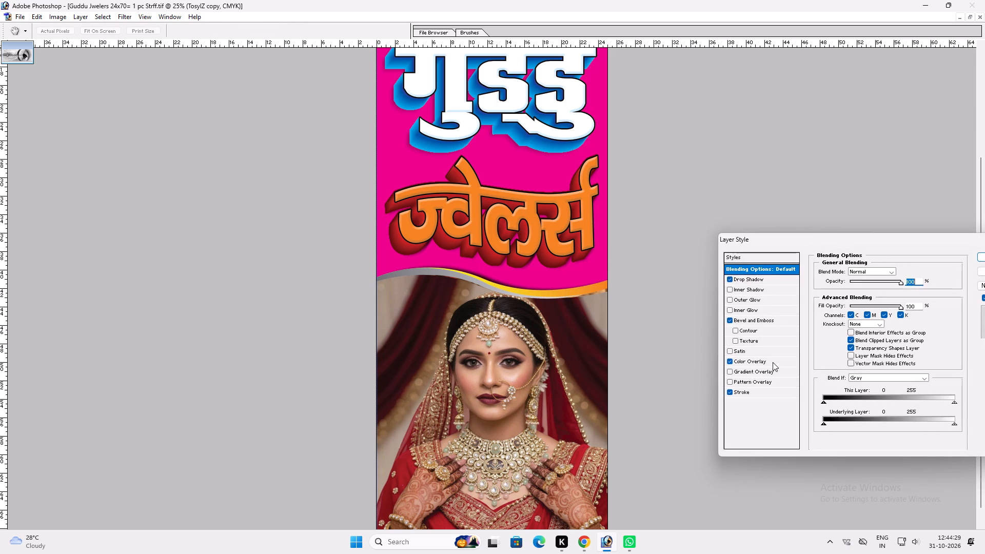
{"action": "left_click", "coordinate": [770, 358]}
{"action": "left_click", "coordinate": [907, 274]}
{"action": "left_click_drag", "start_coordinate": [329, 348], "coordinate": [338, 355]}
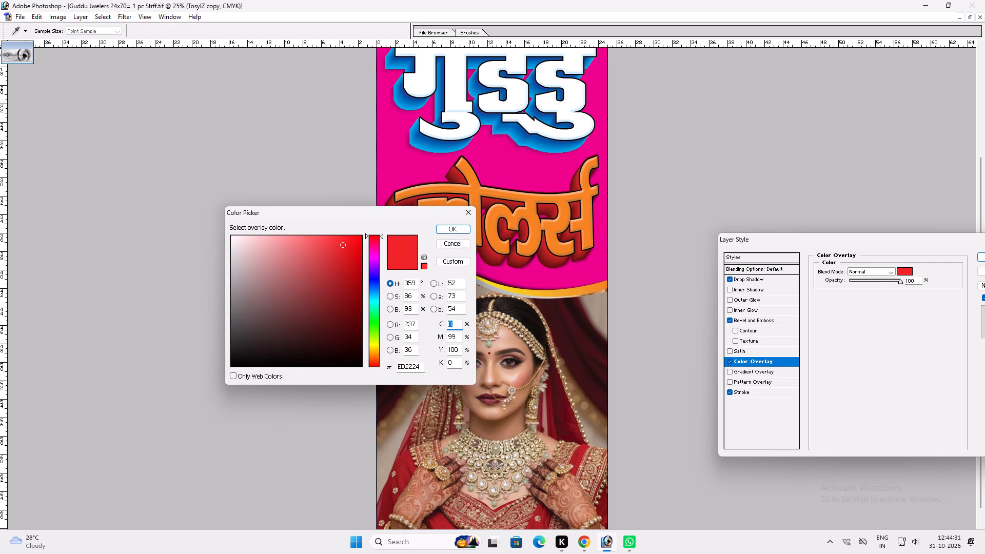
{"action": "left_click_drag", "start_coordinate": [338, 355], "coordinate": [392, 381]}
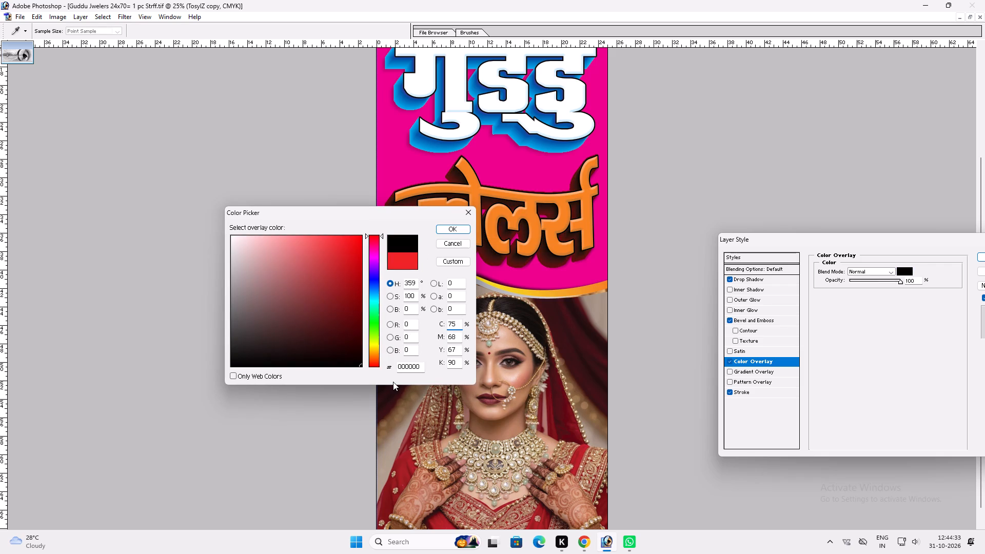
{"action": "key", "text": "Return"}
{"action": "key", "text": "Return"}
Reopen the Color Overlay settings of the TosyIZ copy layer behind the ज्वेलर्स lettering.
{"action": "key", "text": "z"}
{"action": "left_click_drag", "start_coordinate": [349, 182], "coordinate": [643, 274]}
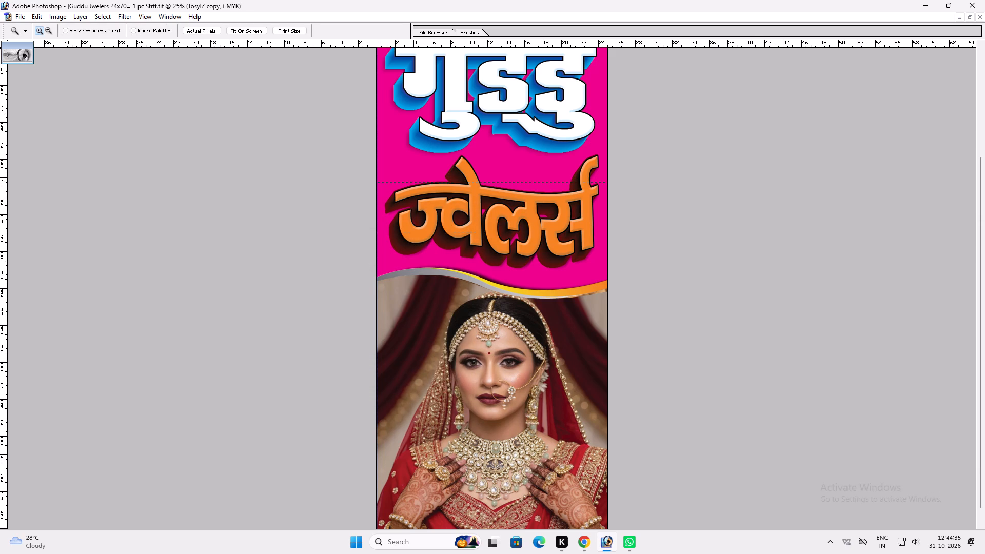
{"action": "left_click_drag", "start_coordinate": [643, 274], "coordinate": [663, 280]}
{"action": "key", "text": "v"}
{"action": "key", "text": "space"}
{"action": "right_click", "coordinate": [520, 331]}
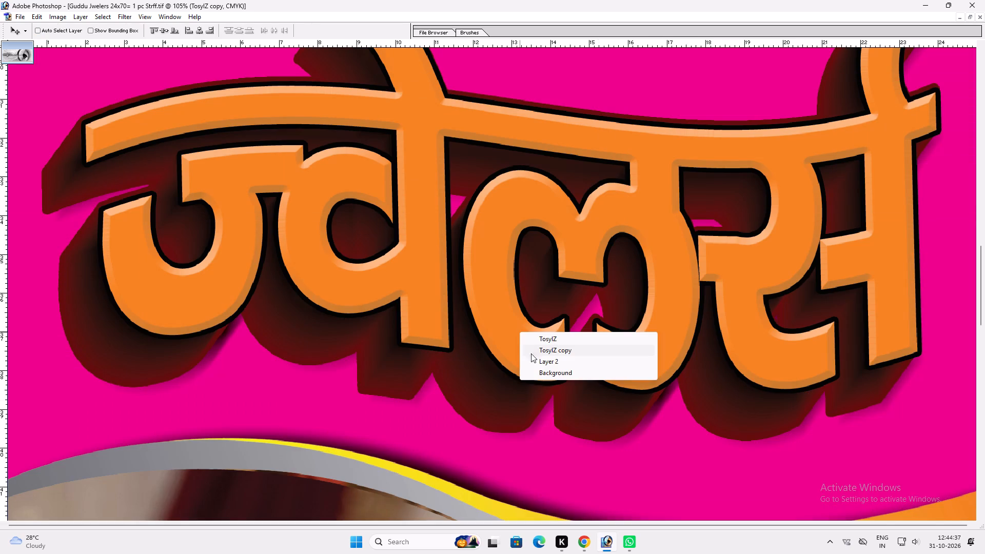
{"action": "left_click", "coordinate": [537, 350]}
{"action": "key", "text": "alt+l"}
{"action": "key", "text": "alt+y"}
{"action": "key", "text": "n"}
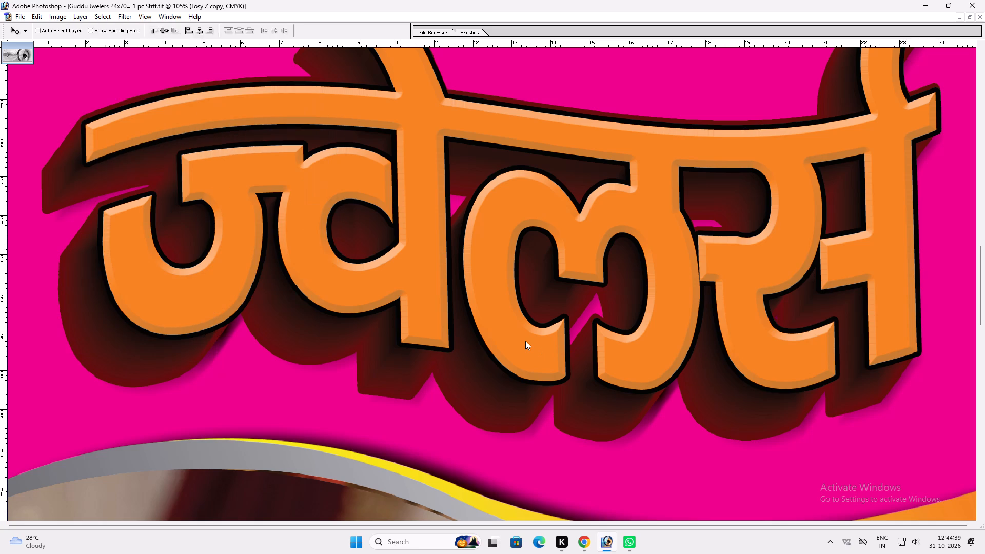
{"action": "left_click", "coordinate": [756, 362]}
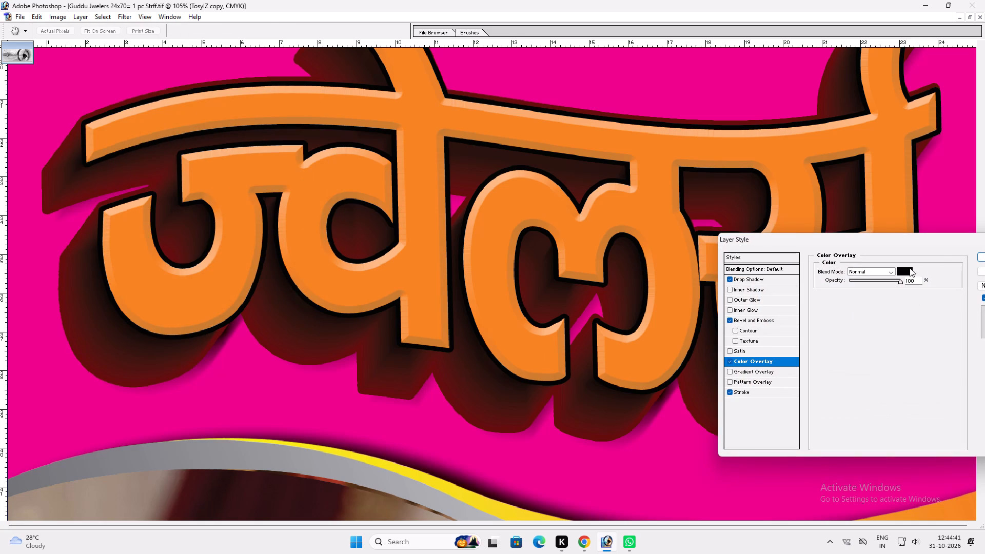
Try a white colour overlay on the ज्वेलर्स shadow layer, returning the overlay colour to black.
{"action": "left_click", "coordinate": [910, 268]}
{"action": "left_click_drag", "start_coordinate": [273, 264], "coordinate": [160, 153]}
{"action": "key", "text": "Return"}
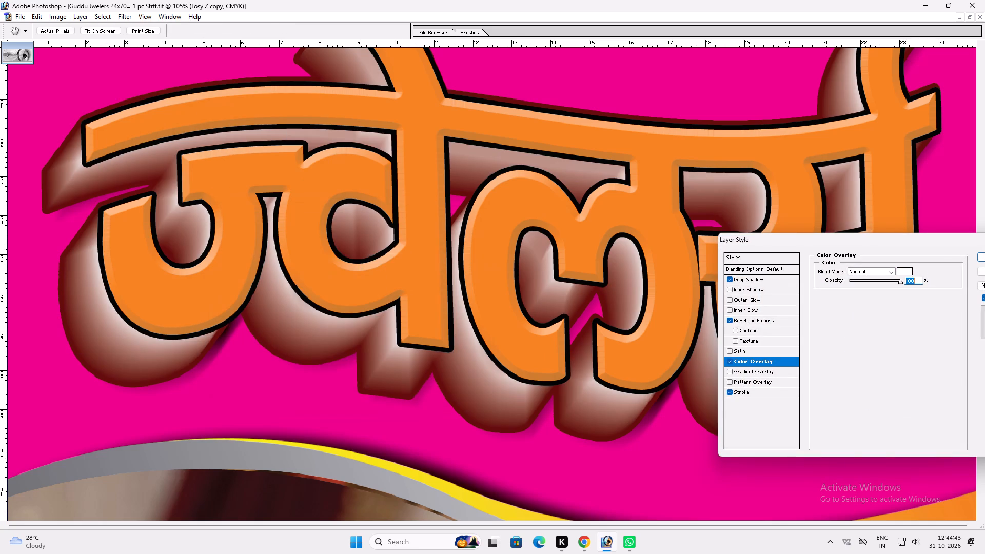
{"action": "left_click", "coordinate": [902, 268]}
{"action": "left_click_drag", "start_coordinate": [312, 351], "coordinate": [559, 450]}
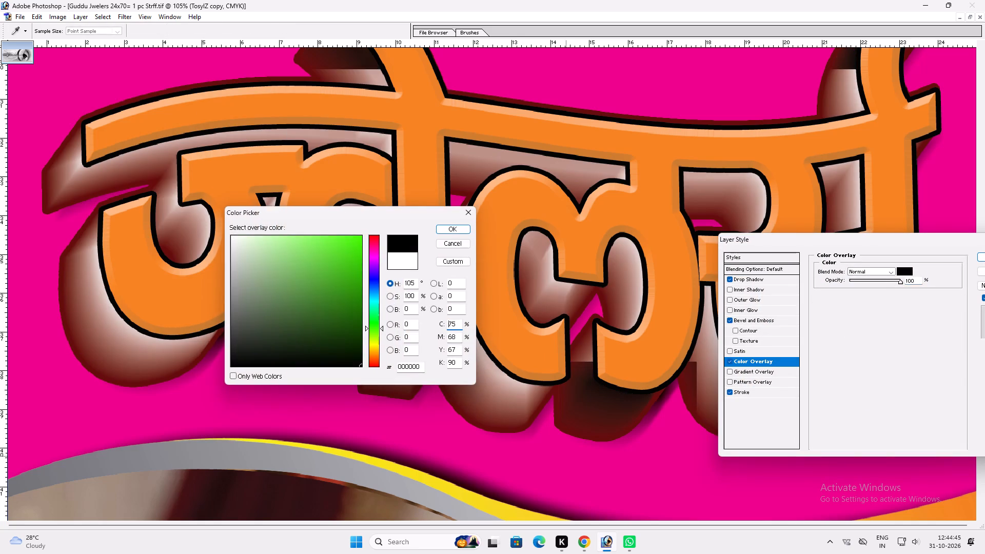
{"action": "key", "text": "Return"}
Change the ज्वेलर्स shadow layer's stroke to bright red, reduce its size and apply the layer style.
{"action": "left_click", "coordinate": [744, 392]}
{"action": "left_click", "coordinate": [841, 330]}
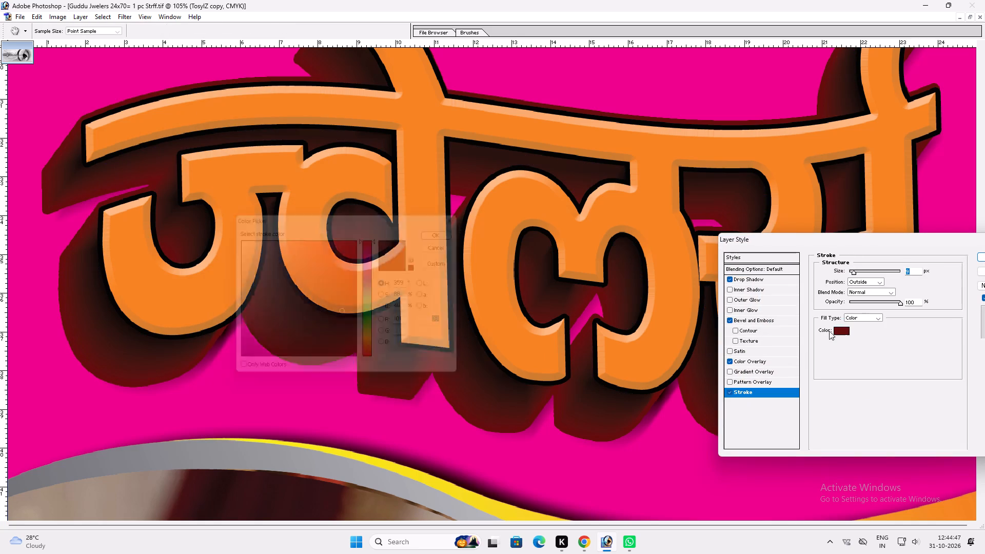
{"action": "left_click_drag", "start_coordinate": [348, 245], "coordinate": [396, 194]}
{"action": "key", "text": "Return"}
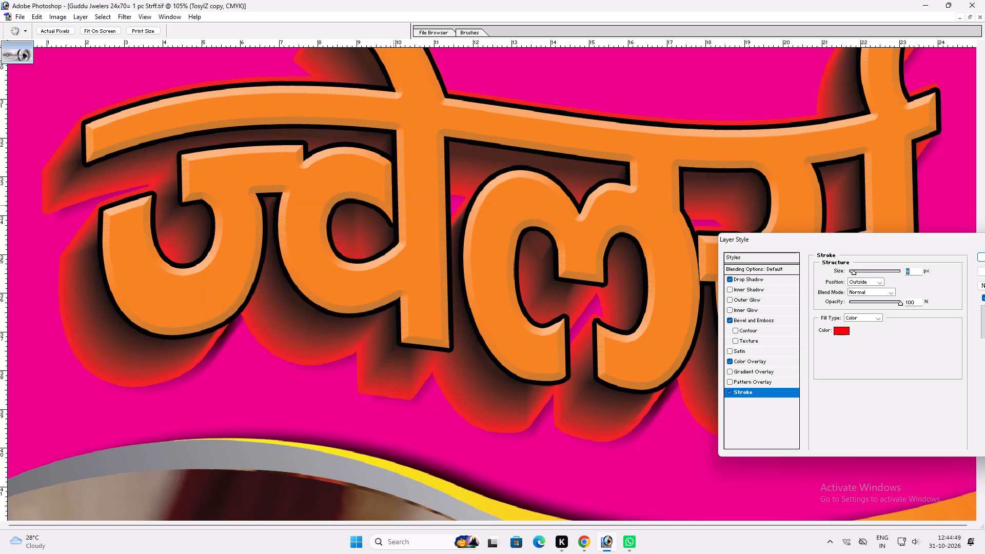
{"action": "scroll", "coordinate": [852, 373], "scroll_direction": "down", "scroll_amount": 8}
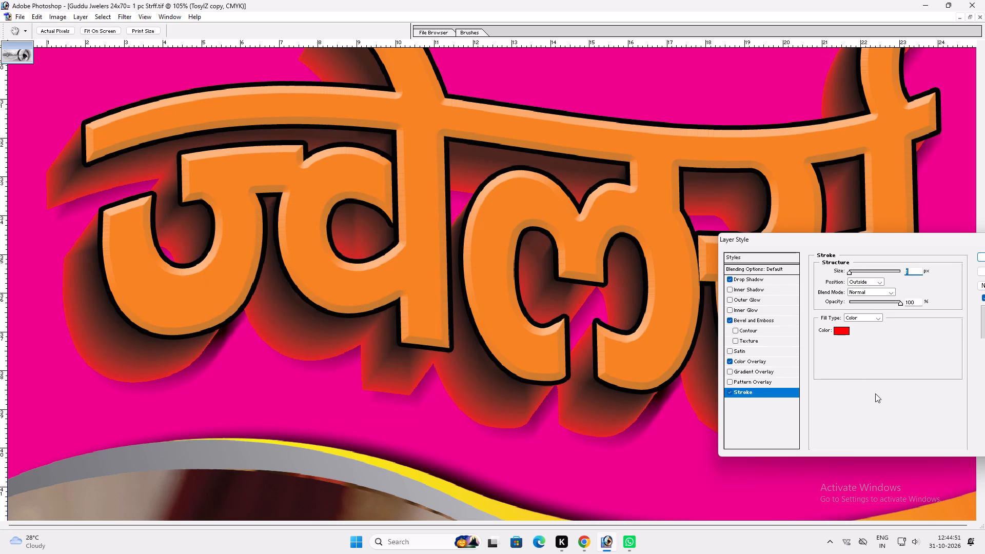
{"action": "key", "text": "Return"}
Examine the recoloured ज्वेलर्स lettering within the whole Guddu Jwelers banner.
{"action": "key", "text": "v"}
{"action": "key", "text": "space"}
{"action": "key", "text": "space"}
{"action": "key", "text": "space"}
{"action": "key", "text": "space"}
{"action": "key", "text": "space"}
{"action": "key", "text": "space"}
{"action": "key", "text": "space"}
{"action": "key", "text": "space"}
{"action": "key", "text": "space"}
{"action": "key", "text": "space"}
{"action": "key", "text": "space"}
{"action": "key", "text": "space"}
{"action": "right_click", "coordinate": [690, 322]}
{"action": "left_click", "coordinate": [714, 328]}
{"action": "key", "text": "v"}
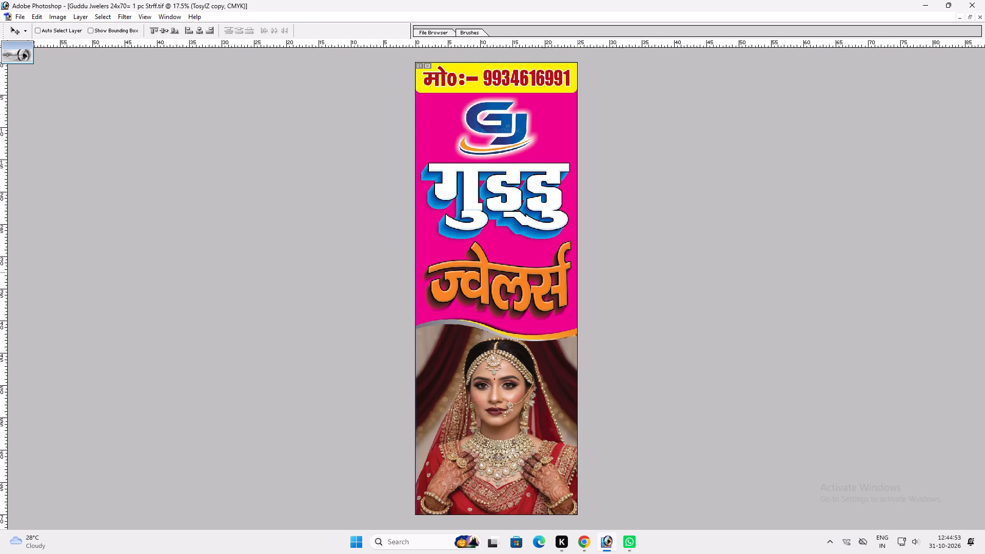
{"action": "key", "text": "v"}
{"action": "key", "text": "ctrl+plus"}
{"action": "key", "text": "v"}
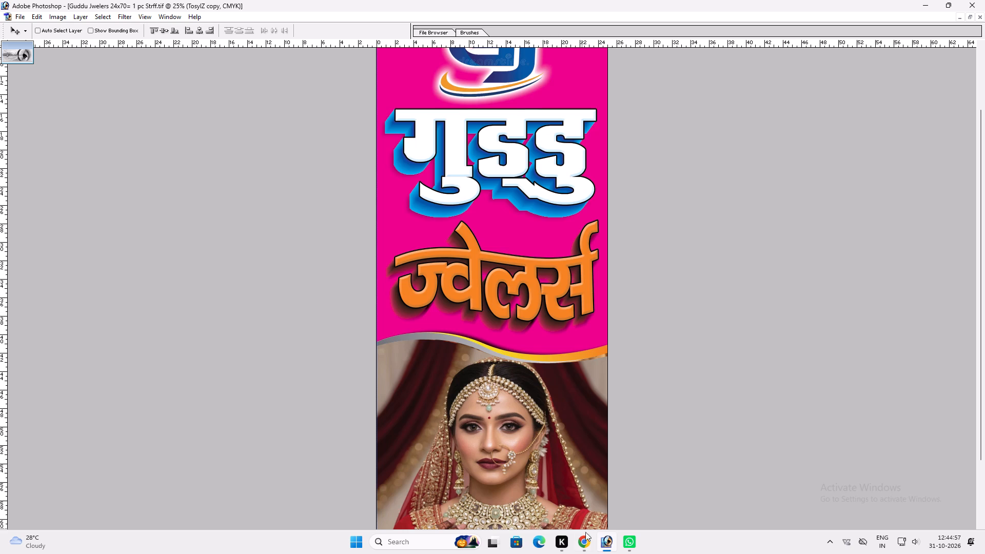
In File Explorer, search the H:\2026\october folder for "par" and show the results as large thumbnails.
{"action": "key", "text": "super+d"}
{"action": "key", "text": "super+e"}
{"action": "scroll", "coordinate": [95, 361], "scroll_direction": "down", "scroll_amount": 1}
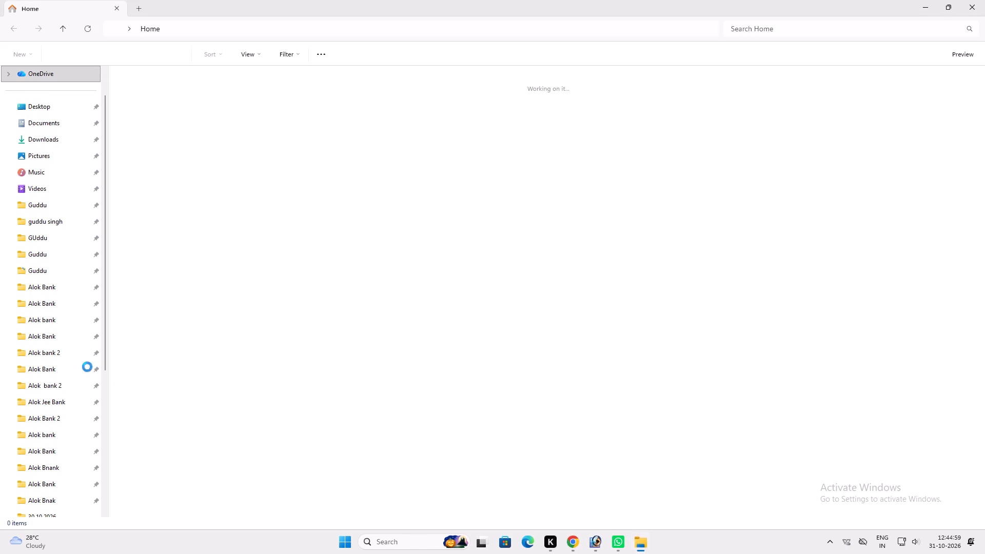
{"action": "scroll", "coordinate": [87, 367], "scroll_direction": "down", "scroll_amount": 4}
{"action": "left_click", "coordinate": [63, 452]}
{"action": "double_click", "coordinate": [127, 100]}
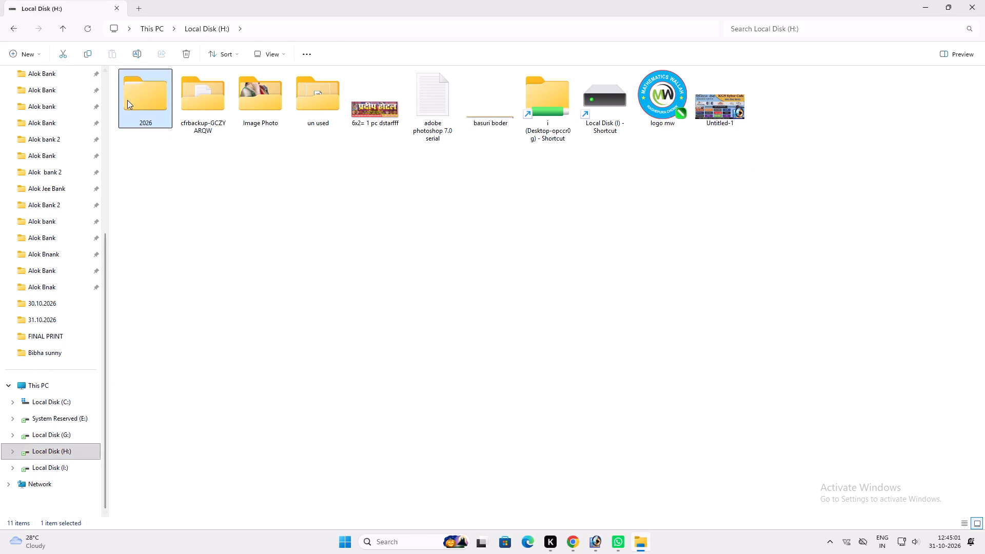
{"action": "double_click", "coordinate": [146, 91]}
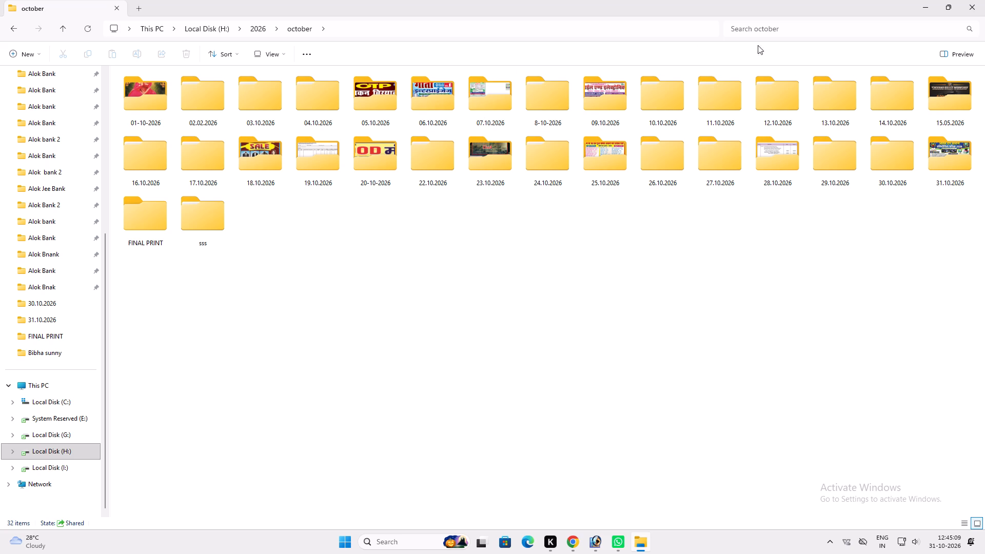
{"action": "left_click", "coordinate": [757, 32]}
{"action": "type", "text": "pa"}
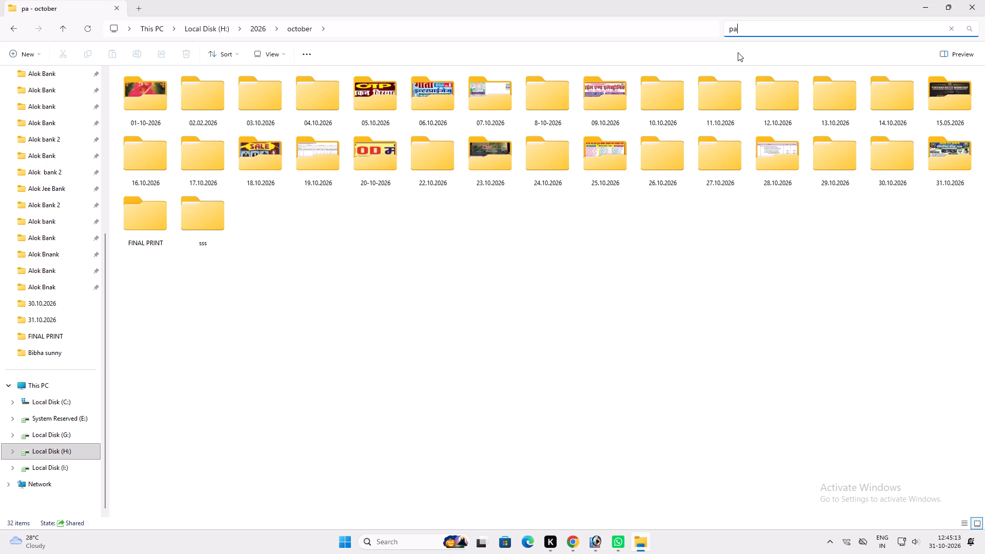
{"action": "key", "text": "r"}
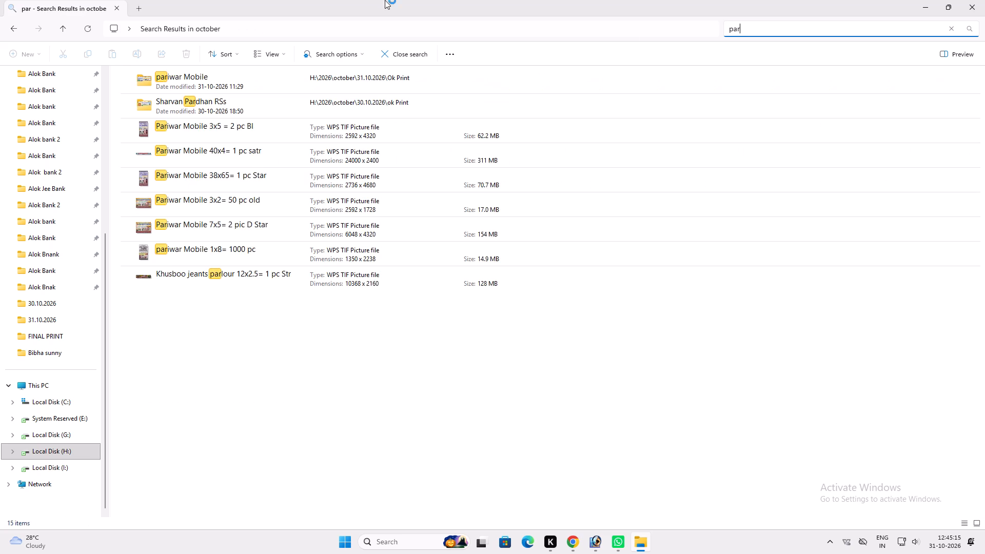
{"action": "left_click", "coordinate": [273, 55]}
{"action": "left_click", "coordinate": [279, 98]}
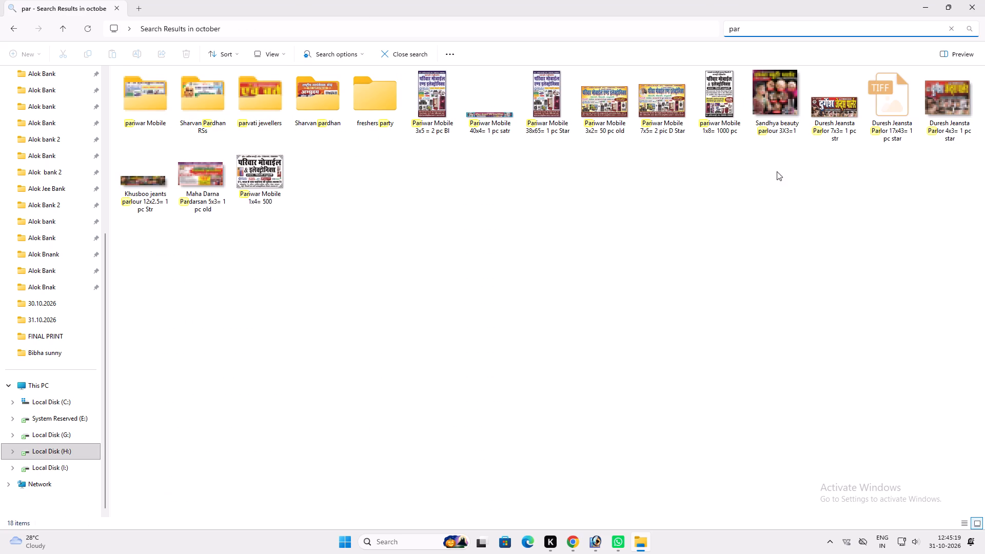
Open the Duresh Jeansta Parlor 7x3 banner in Photoshop for viewing, close it and return to the search results.
{"action": "left_click_drag", "start_coordinate": [825, 102], "coordinate": [613, 551]}
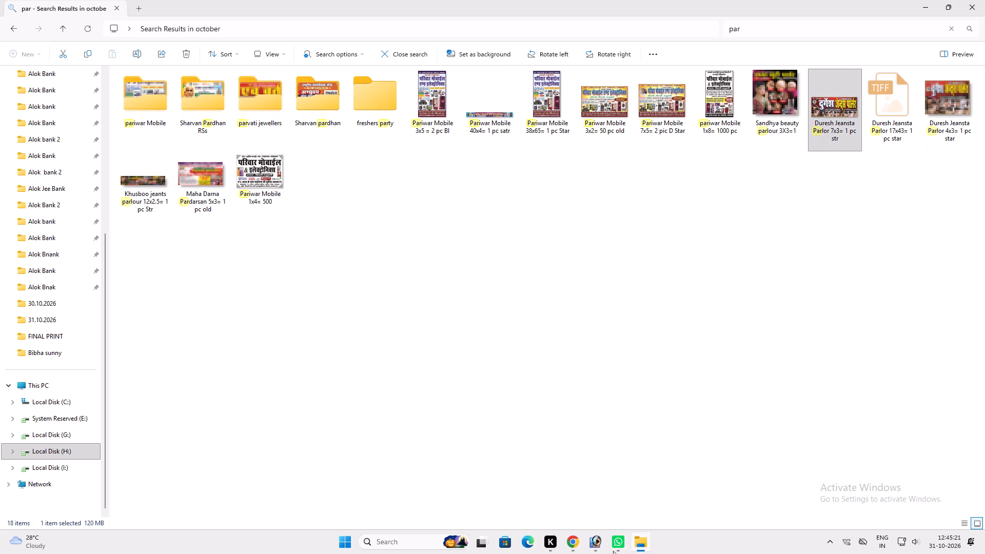
{"action": "left_click_drag", "start_coordinate": [613, 551], "coordinate": [589, 393]}
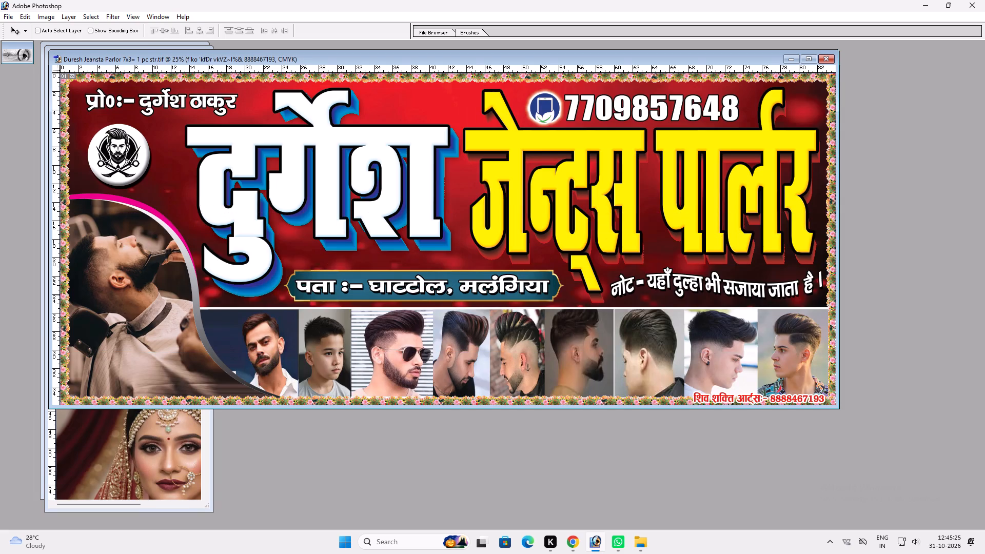
{"action": "key", "text": "ctrl+w"}
{"action": "left_click", "coordinate": [653, 547]}
{"action": "left_click", "coordinate": [637, 539]}
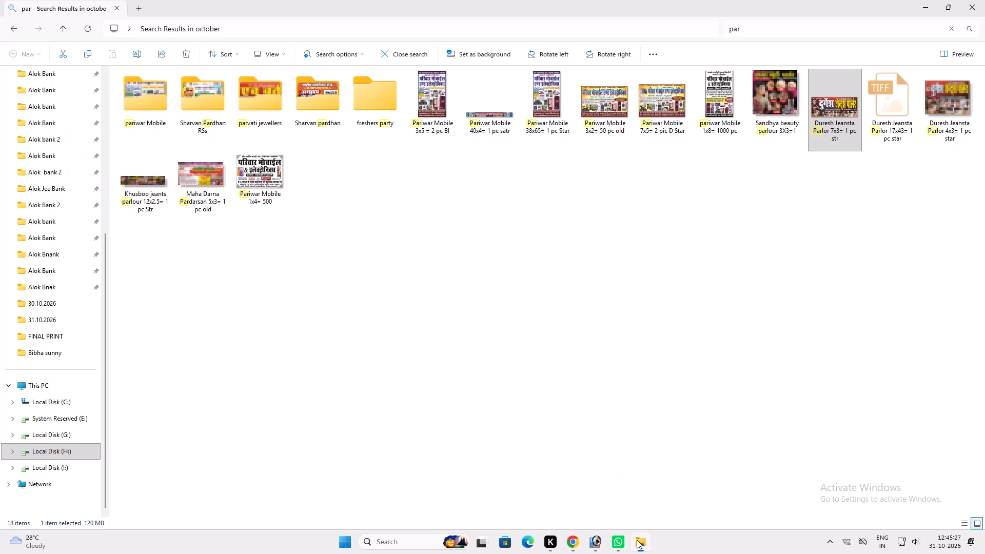
Select the Duresh Jeansta Parlor 4x3 file, and search the october folder for "bea" instead.
{"action": "left_click", "coordinate": [936, 112]}
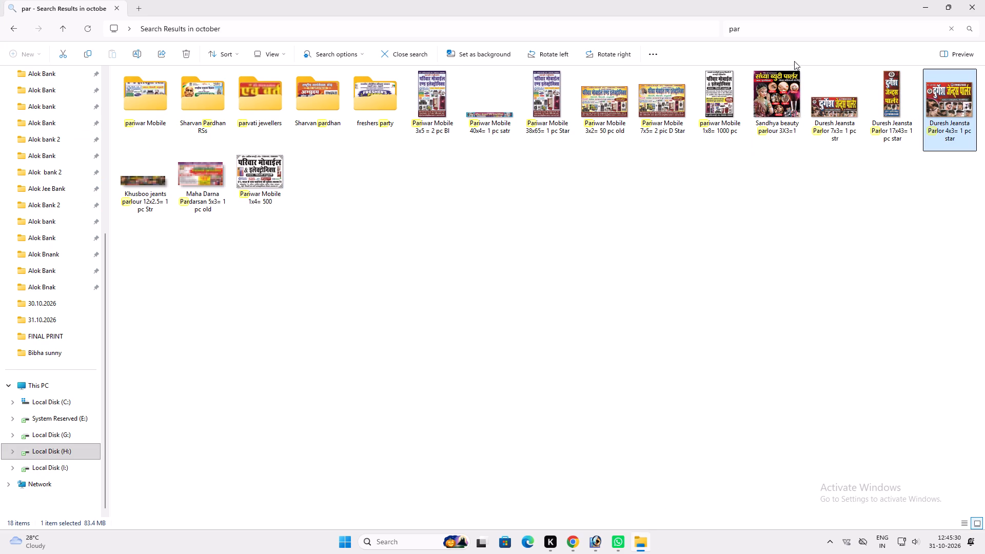
{"action": "left_click_drag", "start_coordinate": [780, 27], "coordinate": [638, 32]}
{"action": "type", "text": "bea"}
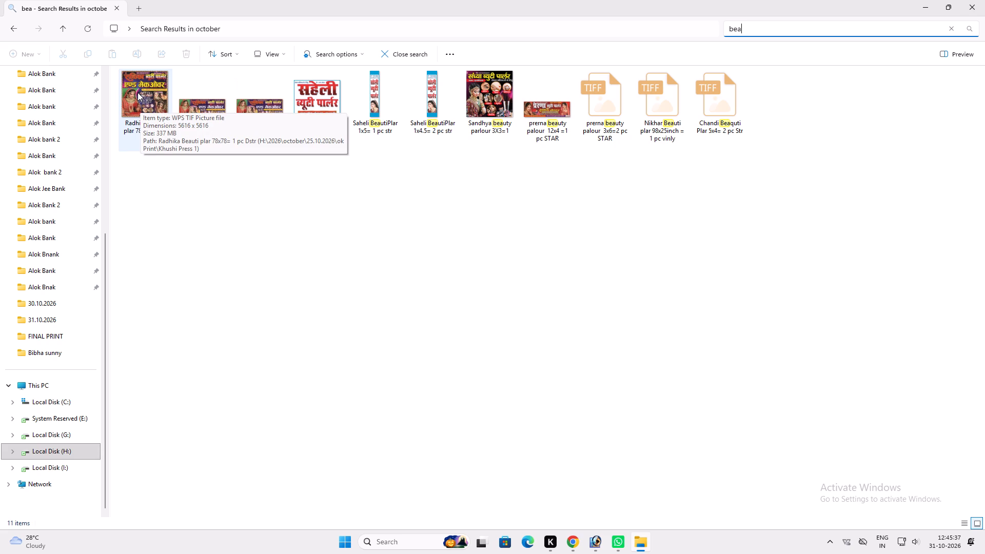
Open the Radhika Beauti plar 78x78 banner file in Photoshop.
{"action": "left_click_drag", "start_coordinate": [141, 91], "coordinate": [591, 538]}
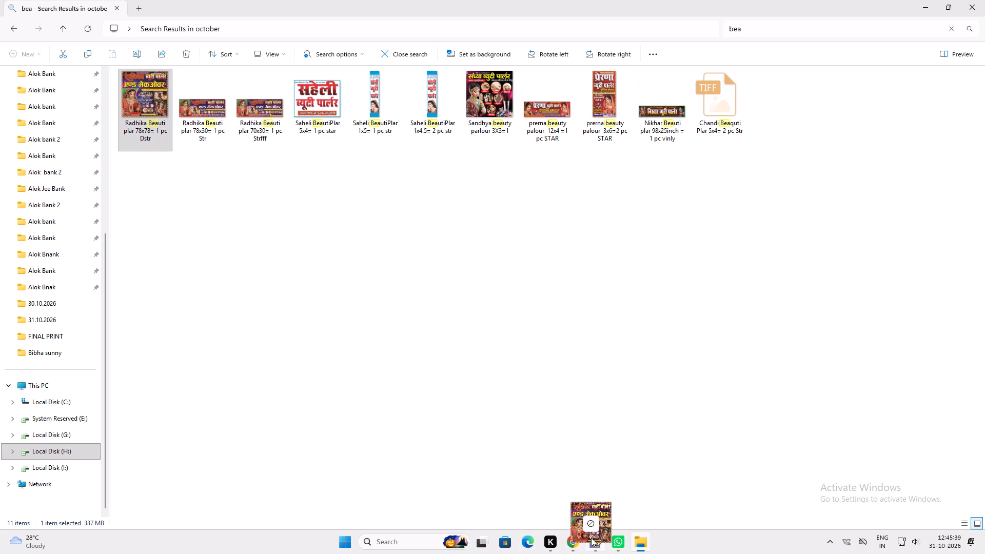
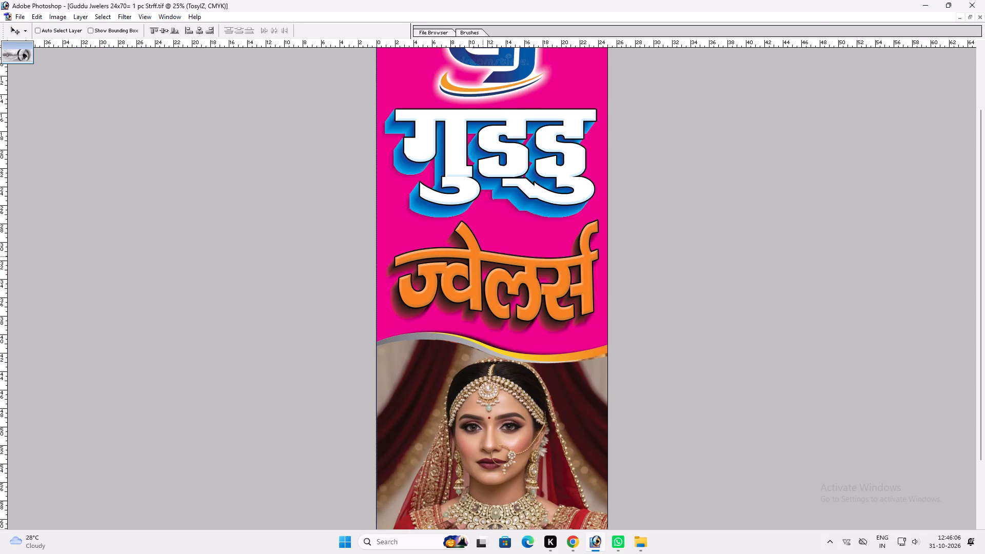
Paste the copied parlour-lettering layer style with the yellow, white and red gradient onto the orange ज्वेलर्स lettering.
{"action": "key", "text": "alt+l"}
{"action": "key", "text": "alt+y"}
{"action": "type", "text": "pv"}
{"action": "key", "text": "space"}
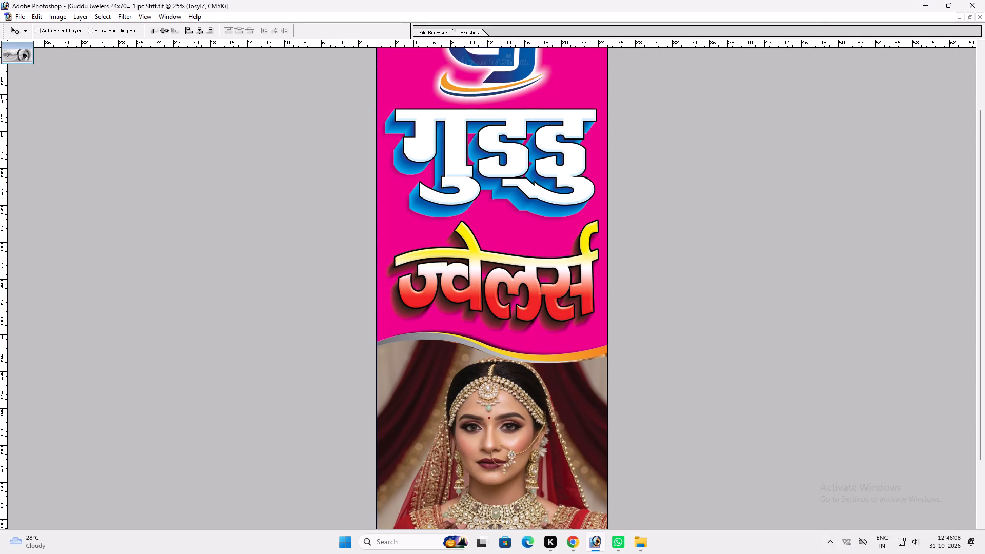
Return to the Radhika Beauti plar banner and copy the layer style of the backing copy layer behind the ब्यूटी पार्लर lettering.
{"action": "right_click", "coordinate": [511, 283]}
{"action": "left_click", "coordinate": [541, 297]}
{"action": "type", "text": "ff"}
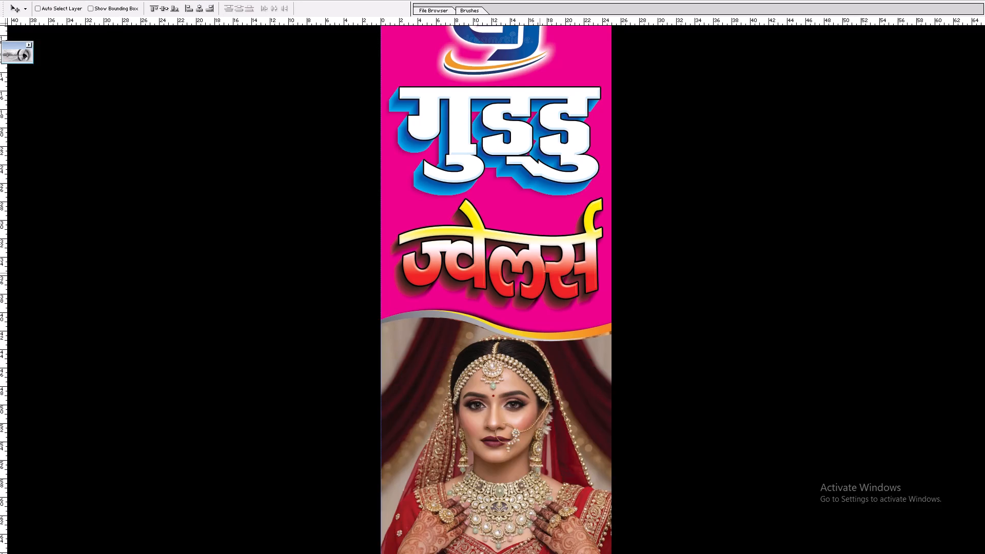
{"action": "key", "text": "f"}
{"action": "left_click", "coordinate": [389, 137]}
{"action": "key", "text": "v"}
{"action": "right_click", "coordinate": [388, 133]}
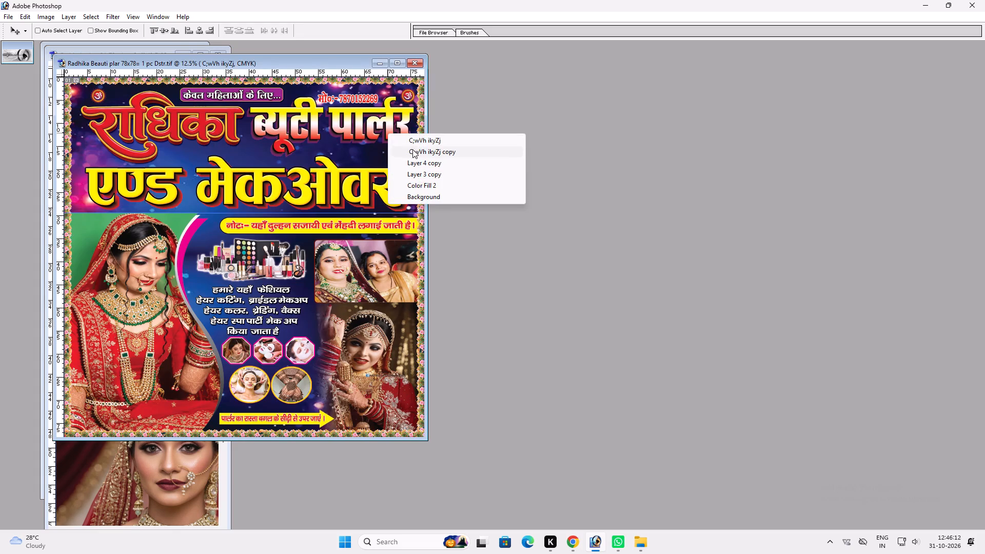
{"action": "left_click", "coordinate": [412, 149]}
{"action": "key", "text": "alt+l"}
{"action": "key", "text": "alt+y"}
{"action": "key", "text": "c"}
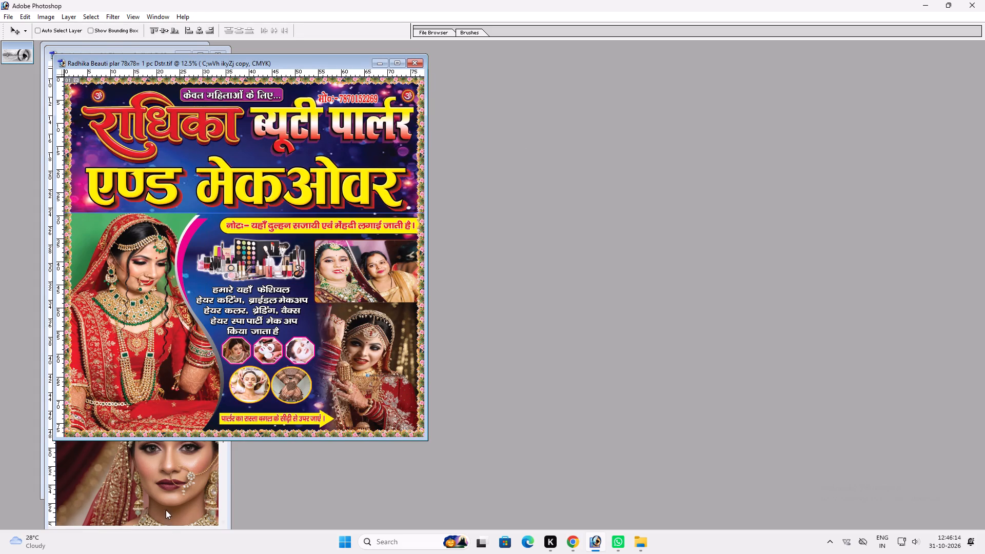
Return to the Guddu Jwelers banner and paste that style onto the TosyIZ copy layer behind ज्वेलर्स.
{"action": "left_click_drag", "start_coordinate": [163, 501], "coordinate": [167, 496]}
{"action": "key", "text": "v"}
{"action": "key", "text": "v"}
{"action": "left_click", "coordinate": [200, 56]}
{"action": "key", "text": "v"}
{"action": "right_click", "coordinate": [465, 294]}
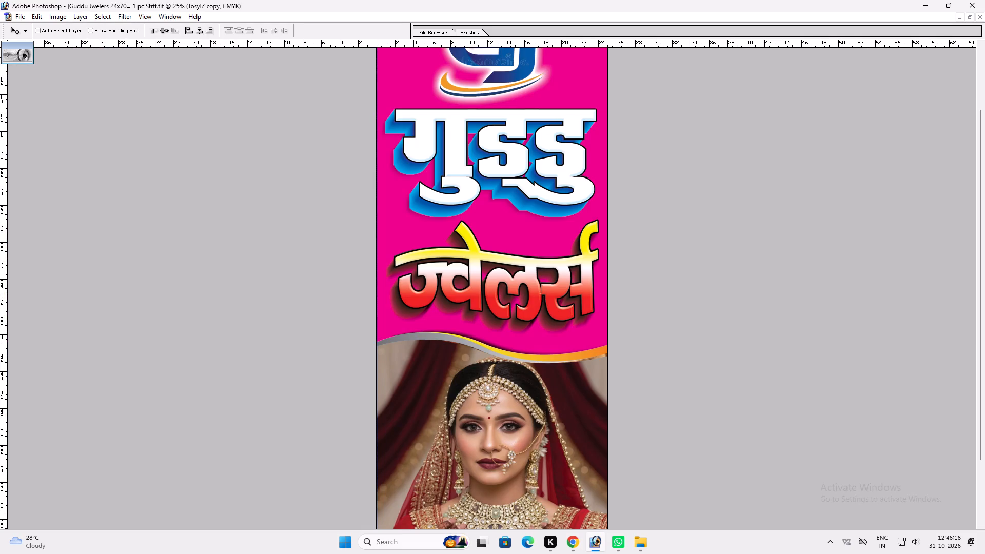
{"action": "left_click", "coordinate": [486, 308]}
{"action": "key", "text": "alt+l"}
{"action": "key", "text": "alt+y"}
{"action": "key", "text": "p"}
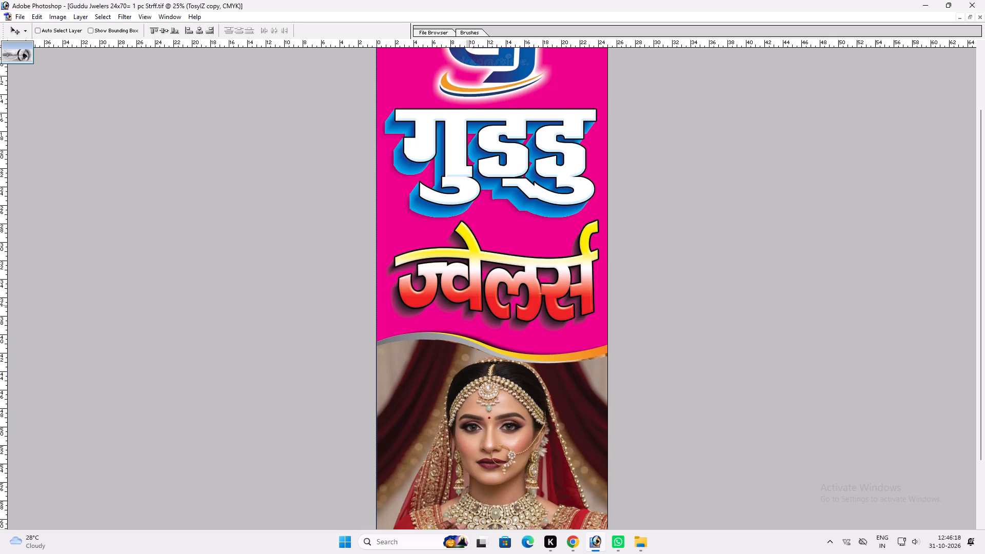
Open the TosyIZ copy layer's style settings and turn off its Bevel and Emboss effect.
{"action": "key", "text": "alt+l"}
{"action": "key", "text": "alt+y"}
{"action": "key", "text": "k"}
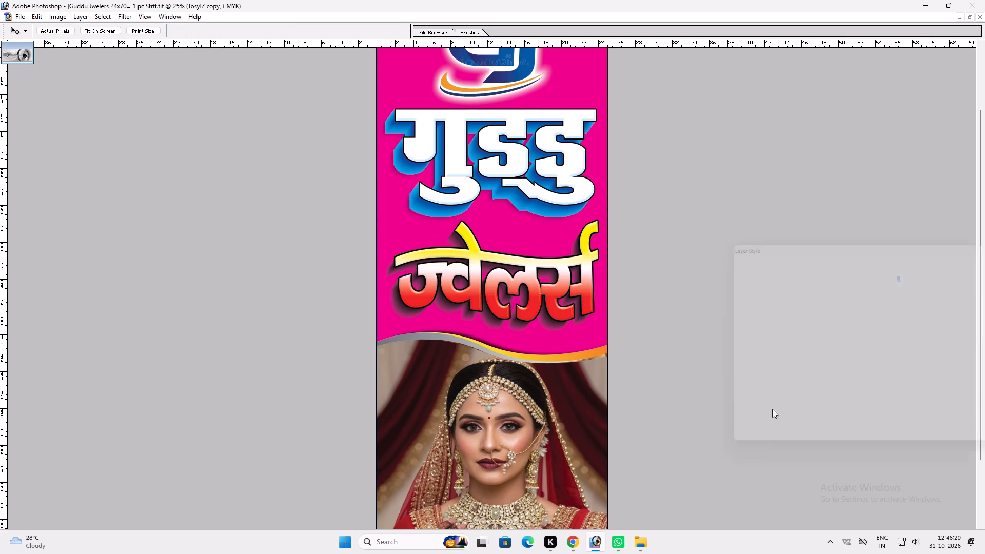
{"action": "scroll", "coordinate": [767, 409], "scroll_direction": "up", "scroll_amount": 4}
{"action": "scroll", "coordinate": [811, 387], "scroll_direction": "up", "scroll_amount": 6}
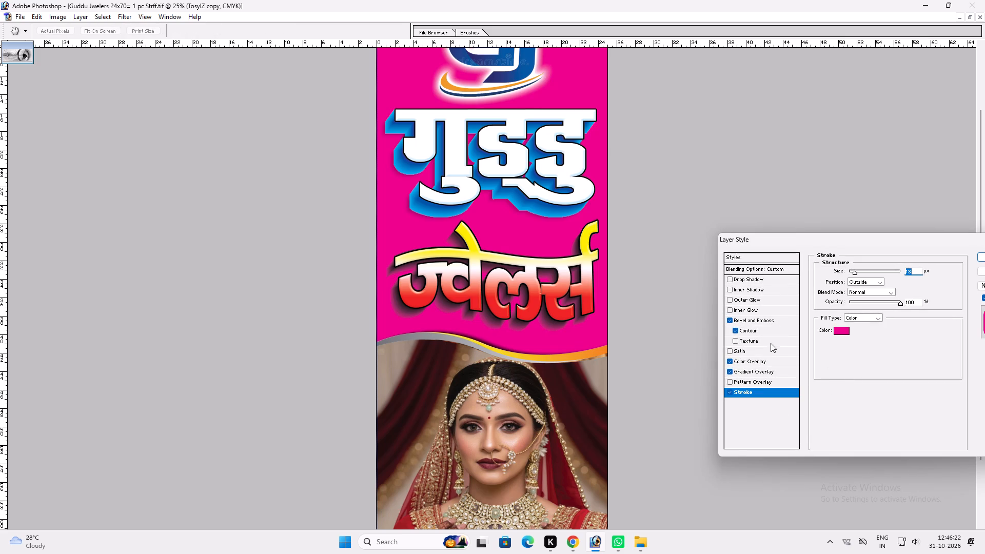
{"action": "left_click", "coordinate": [739, 331]}
{"action": "left_click", "coordinate": [734, 321]}
Add a Drop Shadow at 100% opacity to the TosyIZ copy layer, adjust its size, review the stroke size and apply the style.
{"action": "left_click", "coordinate": [776, 284]}
{"action": "left_click", "coordinate": [774, 283]}
{"action": "left_click", "coordinate": [773, 282]}
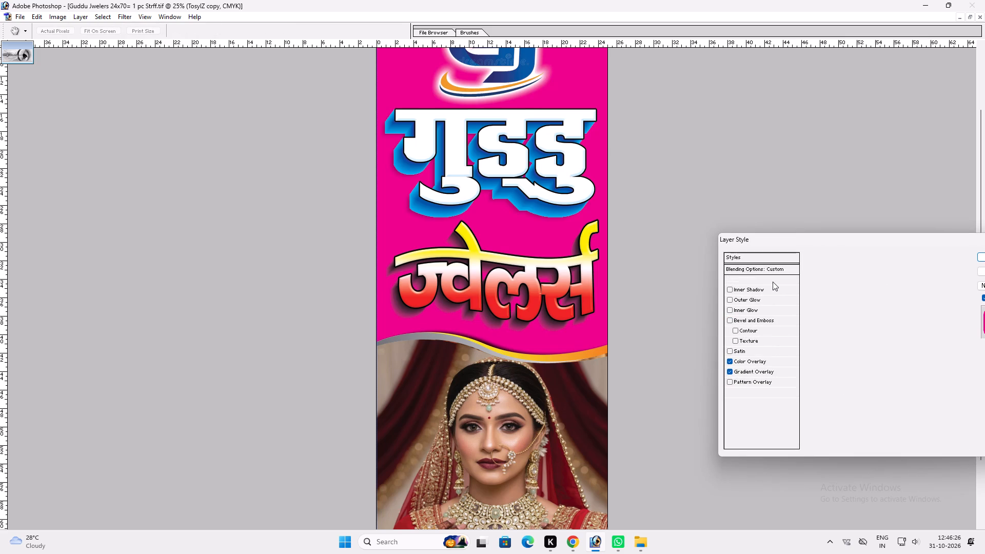
{"action": "left_click_drag", "start_coordinate": [894, 281], "coordinate": [903, 281]}
{"action": "left_click", "coordinate": [903, 281]}
{"action": "double_click", "coordinate": [857, 332]}
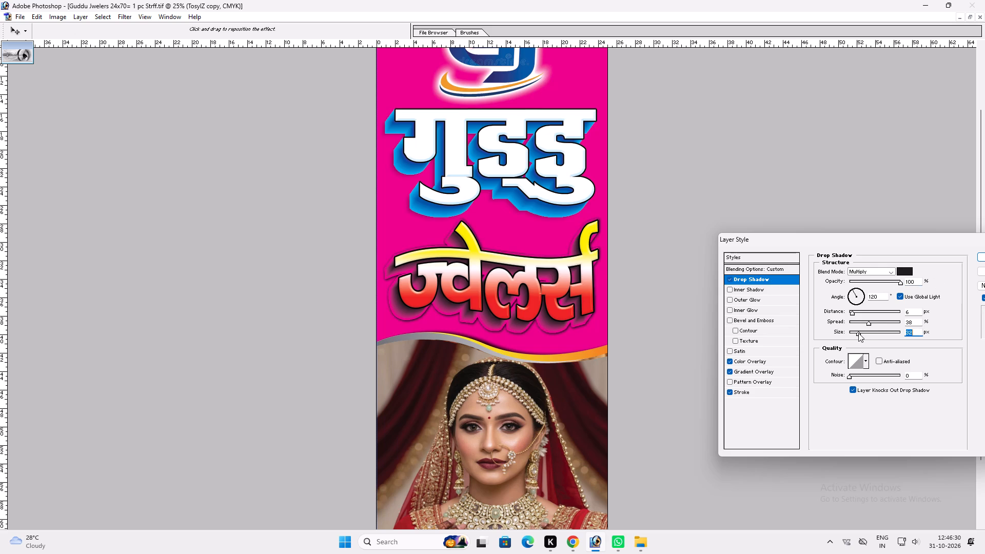
{"action": "left_click", "coordinate": [859, 333]}
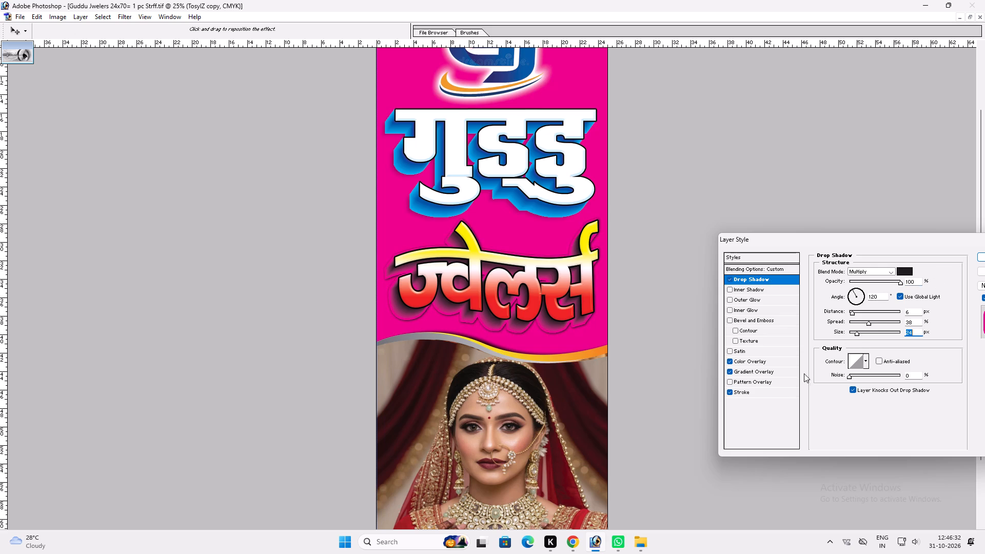
{"action": "left_click", "coordinate": [751, 395]}
{"action": "left_click_drag", "start_coordinate": [913, 270], "coordinate": [893, 274]}
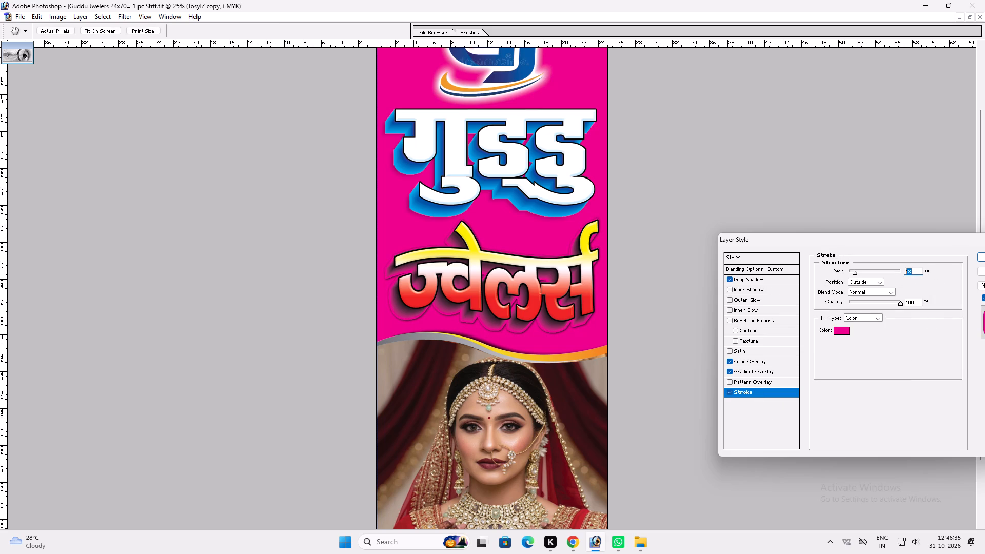
{"action": "scroll", "coordinate": [929, 323], "scroll_direction": "down", "scroll_amount": 1}
{"action": "key", "text": "Return"}
{"action": "key", "text": "v"}
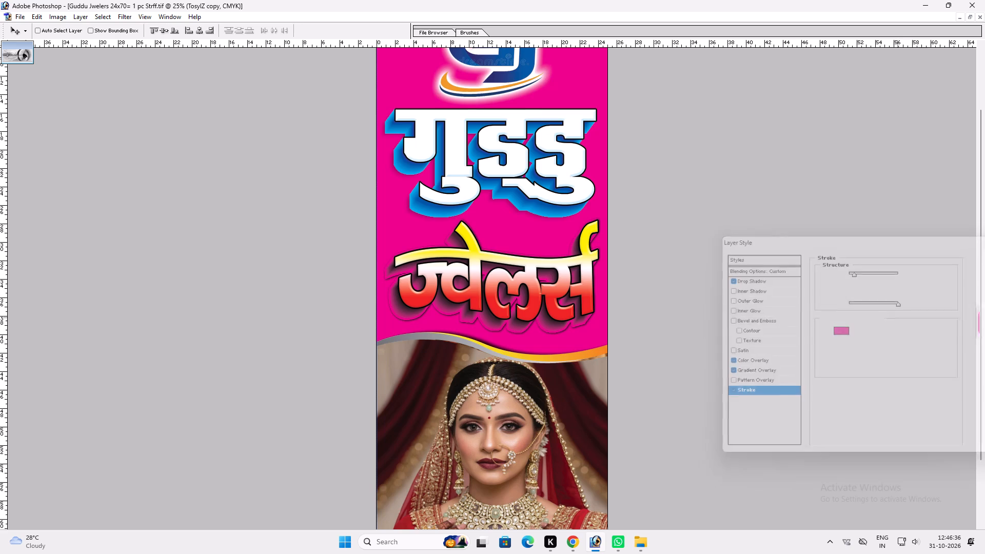
Copy the layer style of the front ज्वेलर्स lettering and paste it onto the white गुड्डु lettering.
{"action": "right_click", "coordinate": [499, 310], "text": "ctrl+shift"}
{"action": "double_click", "coordinate": [521, 324]}
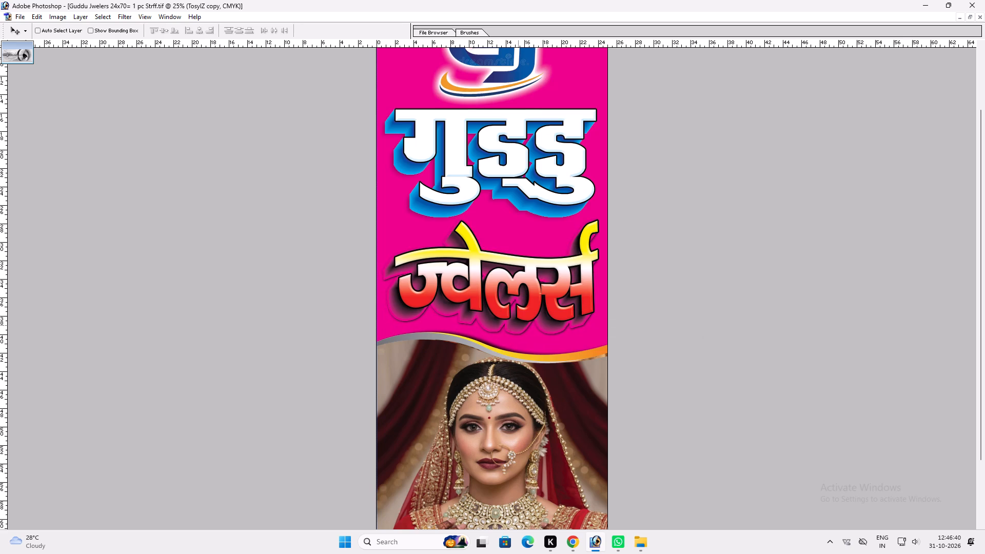
{"action": "key", "text": "space"}
{"action": "left_click_drag", "start_coordinate": [518, 293], "coordinate": [520, 384]}
{"action": "key", "text": "v"}
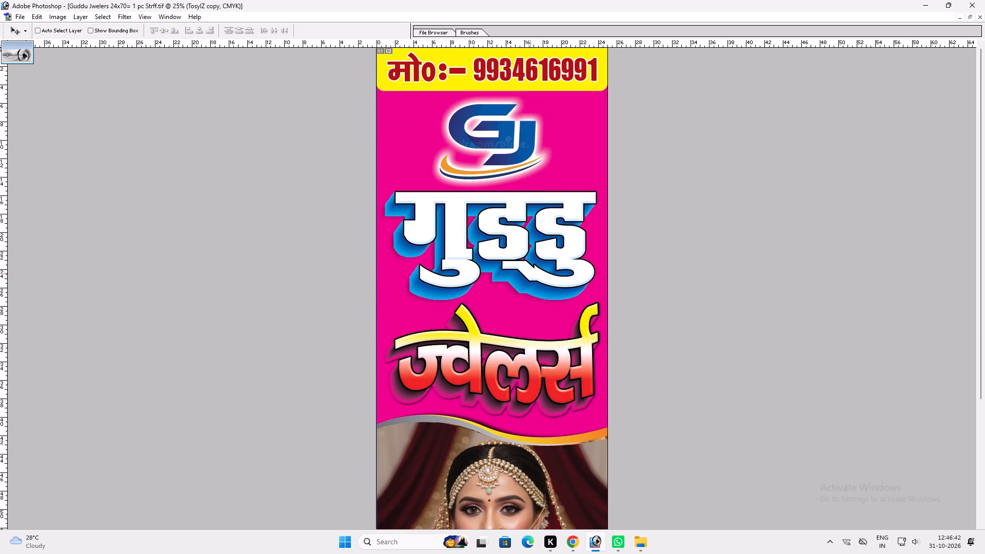
{"action": "left_click", "coordinate": [518, 344], "text": "ctrl"}
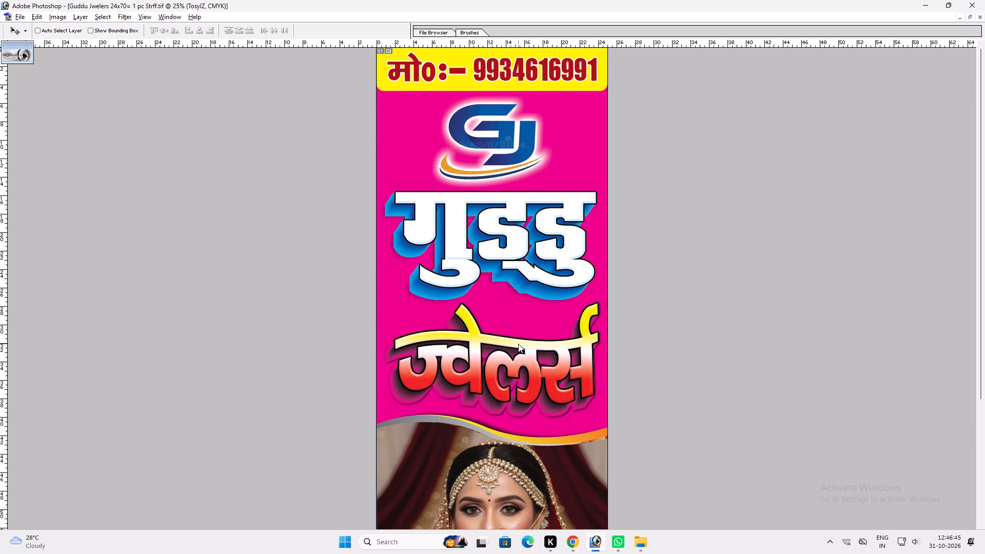
{"action": "key", "text": "alt+l"}
{"action": "key", "text": "alt+y"}
{"action": "key", "text": "c"}
{"action": "left_click", "coordinate": [522, 243], "text": "ctrl"}
{"action": "key", "text": "alt+l"}
{"action": "key", "text": "alt+y"}
{"action": "key", "text": "p"}
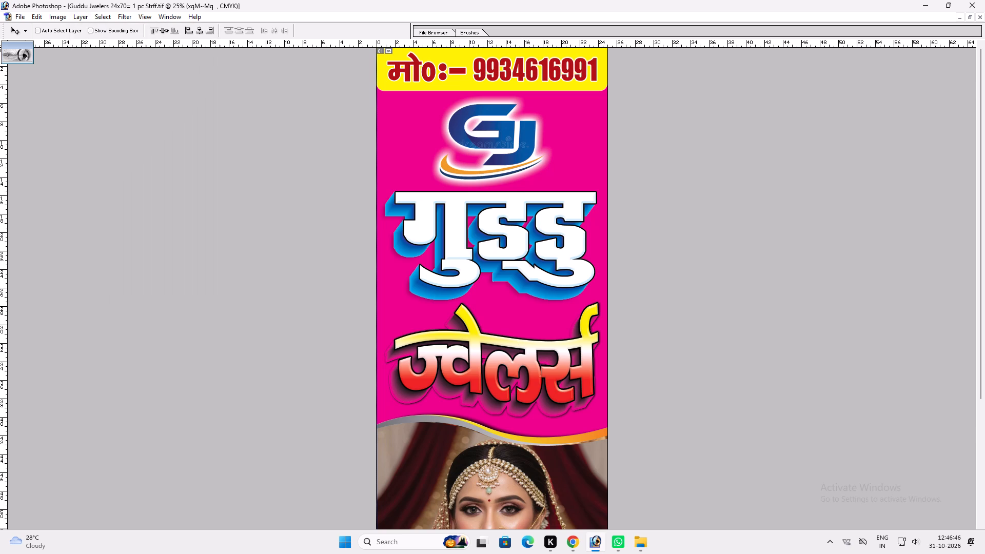
Open the Gradient Overlay of the गुड्डु lettering with its red, white and yellow gradient for editing.
{"action": "key", "text": "alt+l"}
{"action": "type", "text": "yg"}
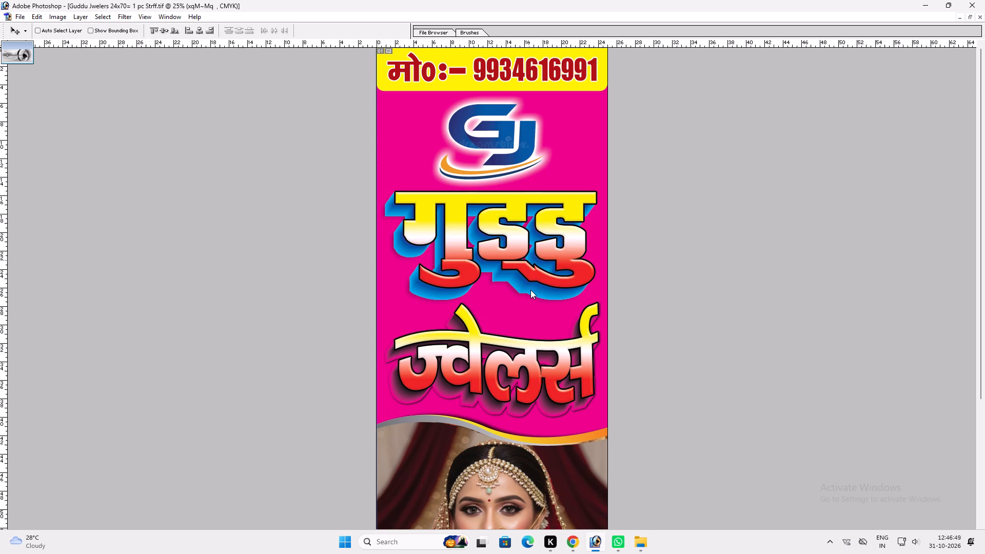
{"action": "left_click", "coordinate": [863, 292]}
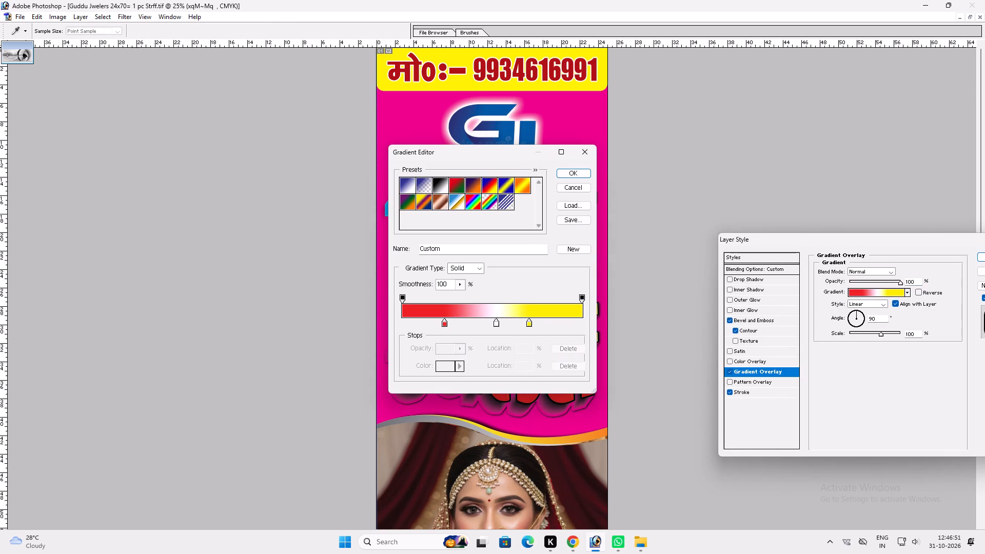
Recolour the red gradient stop of the गुड्डु lettering to cyan (C 100, M 0, Y 0) and apply the layer style.
{"action": "left_click", "coordinate": [444, 324]}
{"action": "left_click", "coordinate": [446, 370]}
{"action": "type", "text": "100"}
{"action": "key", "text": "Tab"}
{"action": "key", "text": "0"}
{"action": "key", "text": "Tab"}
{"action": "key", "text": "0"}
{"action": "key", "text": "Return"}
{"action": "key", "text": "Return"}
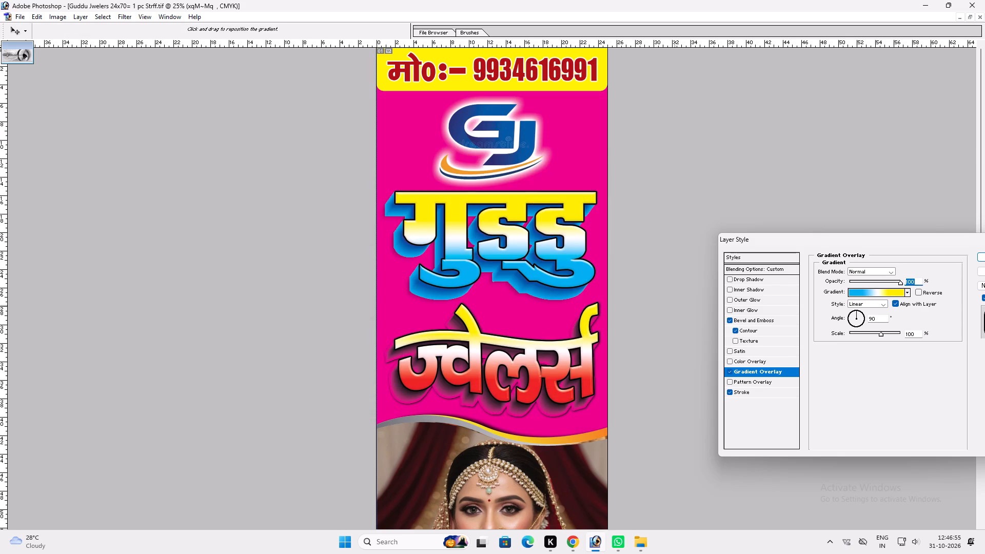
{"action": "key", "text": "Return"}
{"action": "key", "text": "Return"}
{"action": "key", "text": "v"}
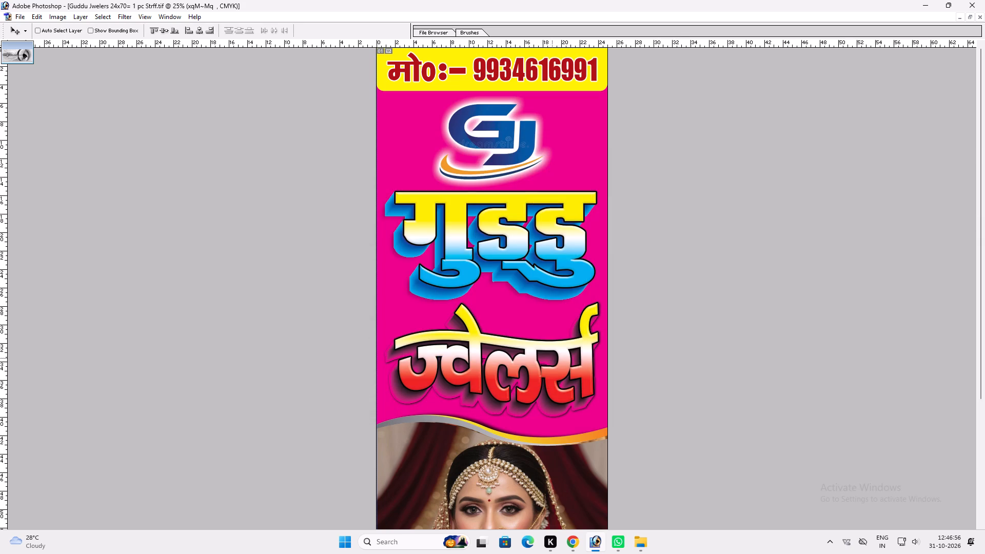
Copy the layer style of the TosyIZ copy layer behind ज्वेलर्स and paste it onto the xqM~Mq copy layer behind गुड्डु.
{"action": "right_click", "coordinate": [550, 373]}
{"action": "left_click", "coordinate": [584, 389]}
{"action": "key", "text": "alt+l"}
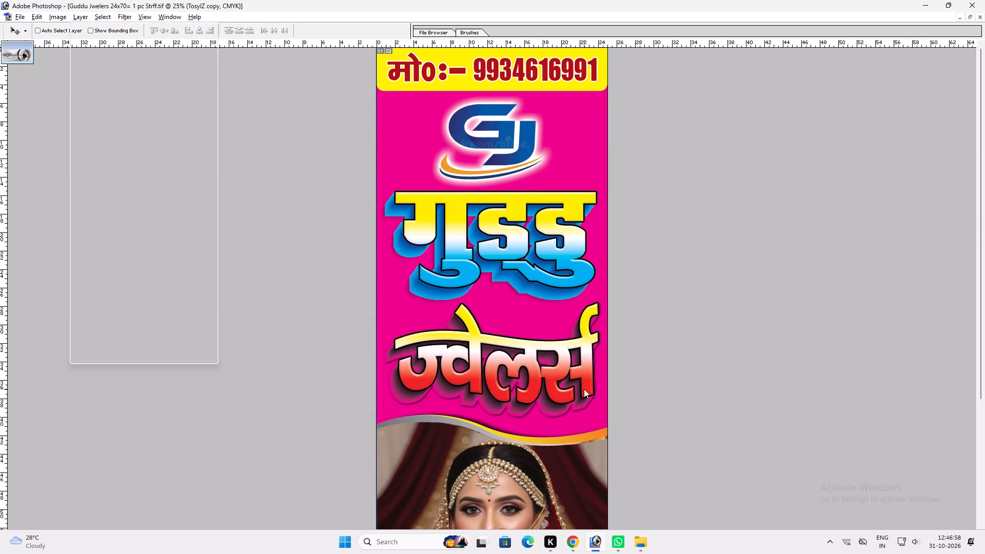
{"action": "key", "text": "alt+y"}
{"action": "key", "text": "alt+c"}
{"action": "right_click", "coordinate": [516, 243]}
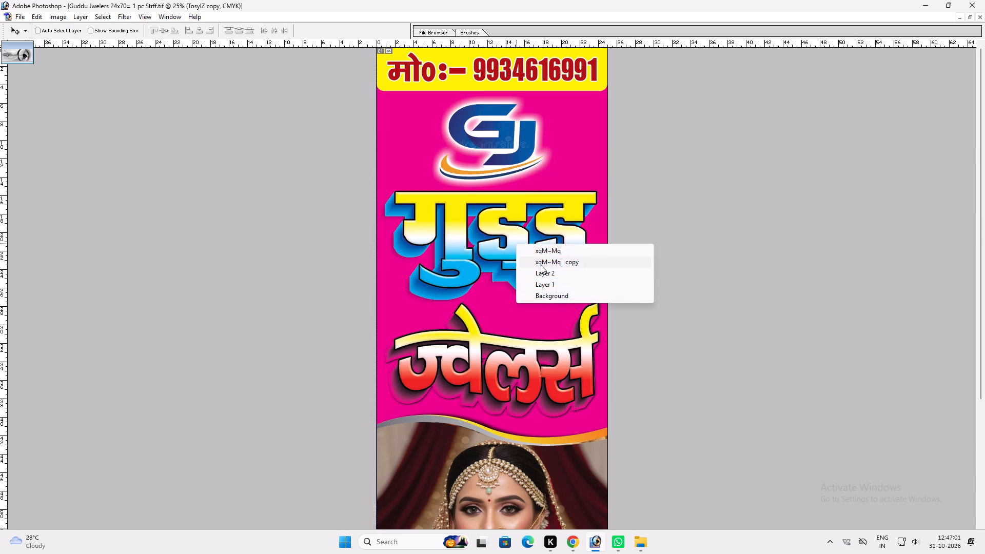
{"action": "left_click", "coordinate": [541, 265]}
{"action": "key", "text": "alt+l"}
{"action": "key", "text": "alt+y"}
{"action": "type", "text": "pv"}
Capture a screenshot of the whole banner fitted on screen.
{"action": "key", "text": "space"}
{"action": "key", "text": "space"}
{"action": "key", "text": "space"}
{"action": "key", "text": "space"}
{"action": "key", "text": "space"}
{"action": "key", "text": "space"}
{"action": "right_click", "coordinate": [523, 269]}
{"action": "left_click_drag", "start_coordinate": [537, 272], "coordinate": [544, 275]}
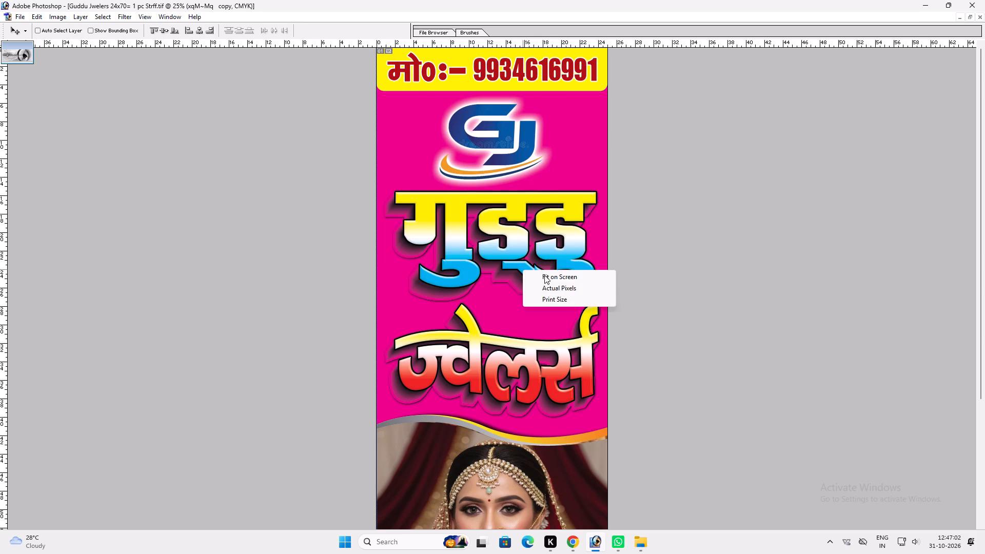
{"action": "left_click_drag", "start_coordinate": [544, 275], "coordinate": [545, 275]}
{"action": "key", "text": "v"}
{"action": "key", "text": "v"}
{"action": "key", "text": "Print"}
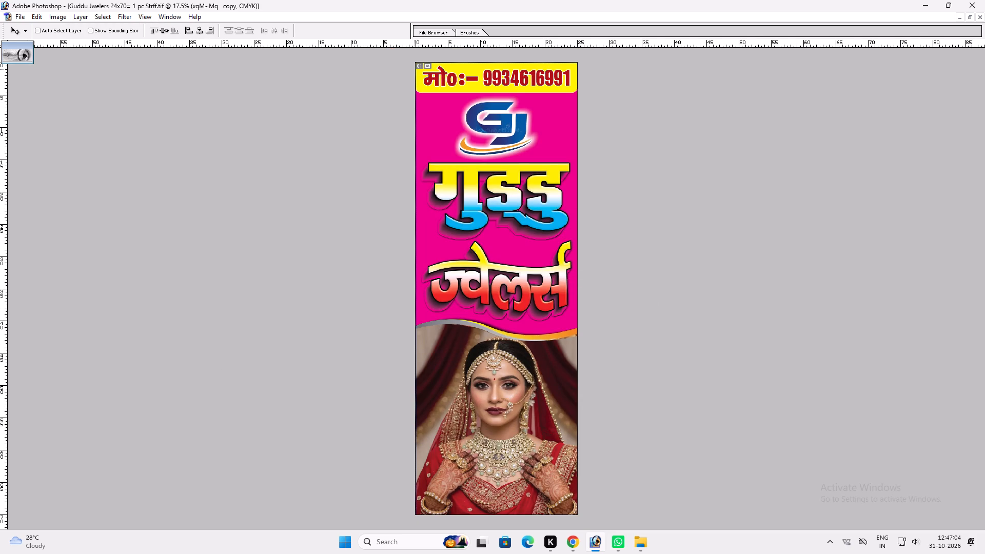
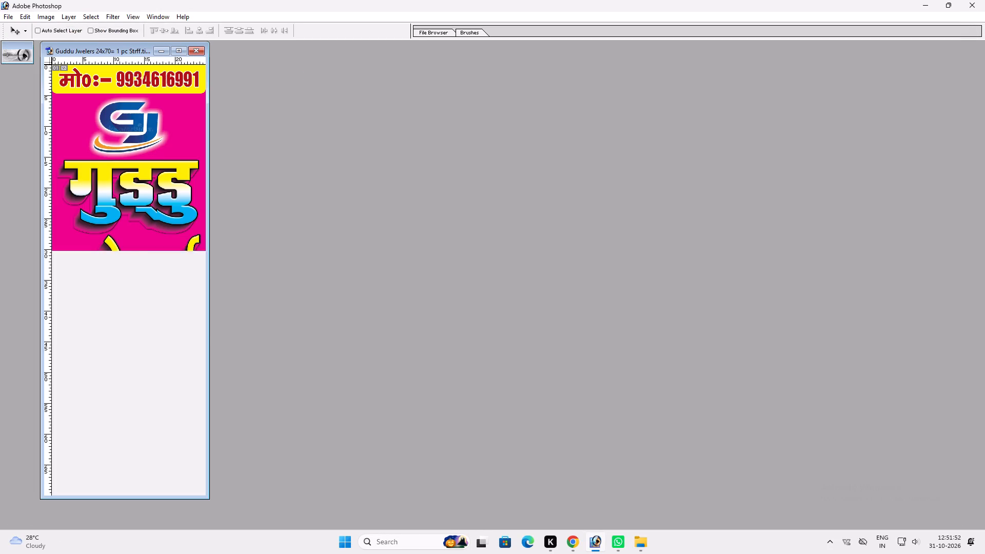
In the TosyIZ layer's Gradient Overlay on the ज्वेलर्स lettering, recolour the yellow stop to C 100, M 0, Y 0, K 0 and apply the style.
{"action": "left_click", "coordinate": [183, 50]}
{"action": "key", "text": "z"}
{"action": "left_click_drag", "start_coordinate": [265, 139], "coordinate": [749, 391]}
{"action": "key", "text": "v"}
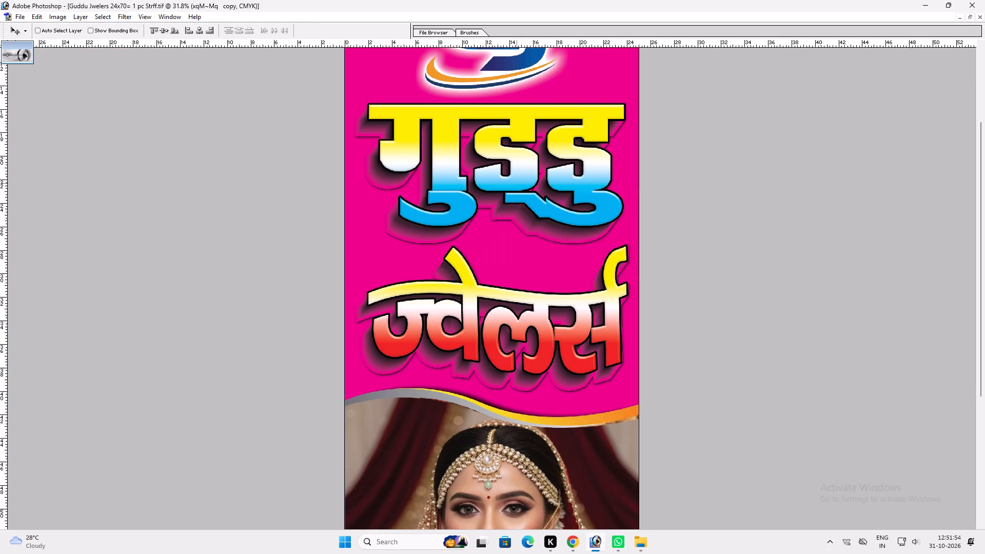
{"action": "right_click", "coordinate": [511, 173]}
{"action": "left_click", "coordinate": [495, 314]}
{"action": "right_click", "coordinate": [490, 291]}
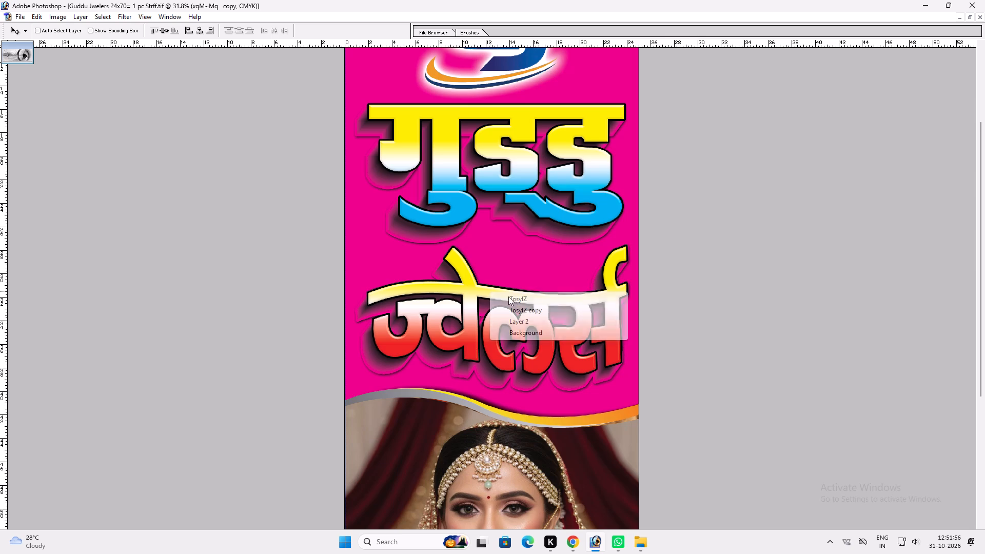
{"action": "left_click", "coordinate": [525, 307]}
{"action": "right_click", "coordinate": [501, 292]}
{"action": "left_click", "coordinate": [517, 298]}
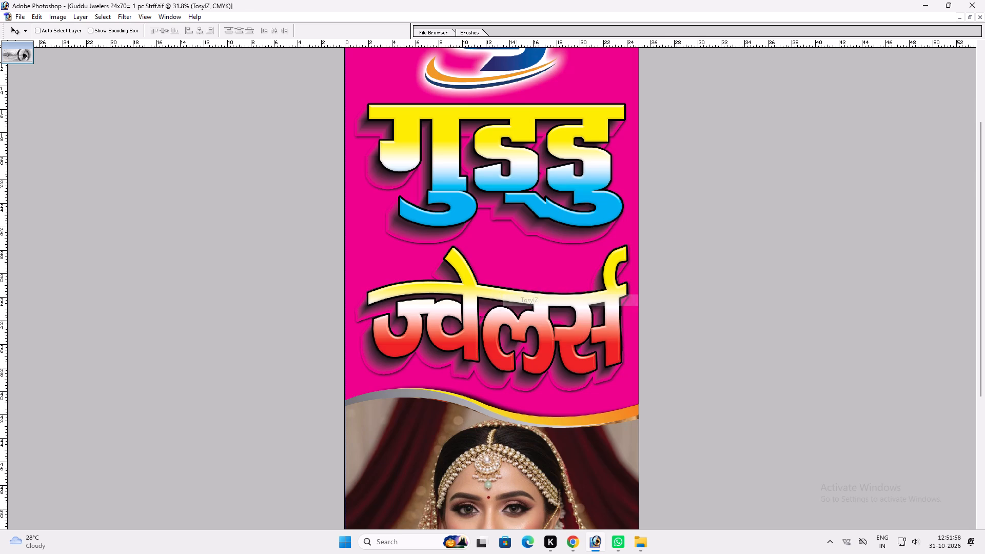
{"action": "type", "text": "ygv"}
{"action": "key", "text": "alt+l"}
{"action": "type", "text": "yg"}
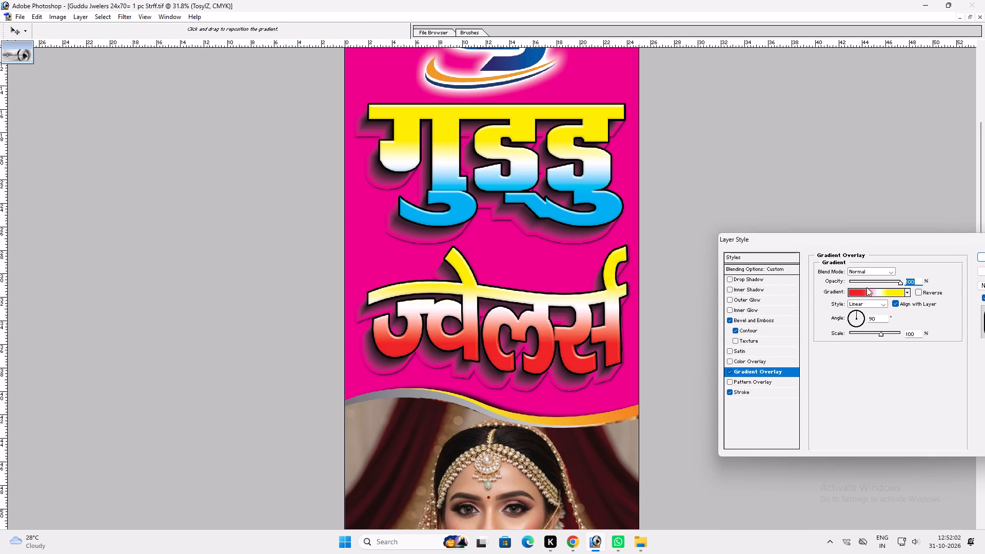
{"action": "left_click", "coordinate": [866, 287]}
{"action": "left_click", "coordinate": [868, 291]}
{"action": "left_click", "coordinate": [530, 323]}
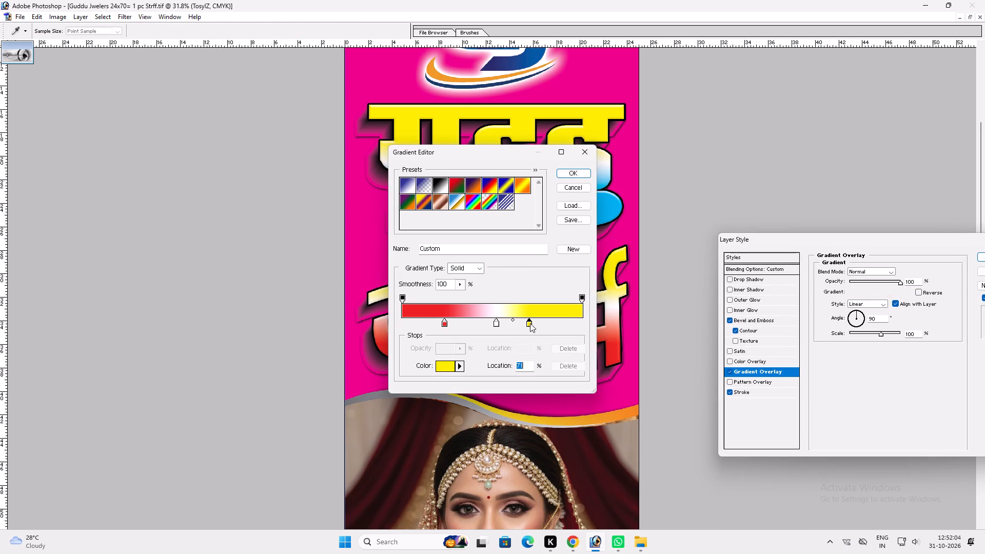
{"action": "left_click", "coordinate": [440, 363]}
{"action": "type", "text": "100"}
{"action": "key", "text": "Tab"}
{"action": "key", "text": "Tab"}
{"action": "key", "text": "Tab"}
{"action": "key", "text": "0"}
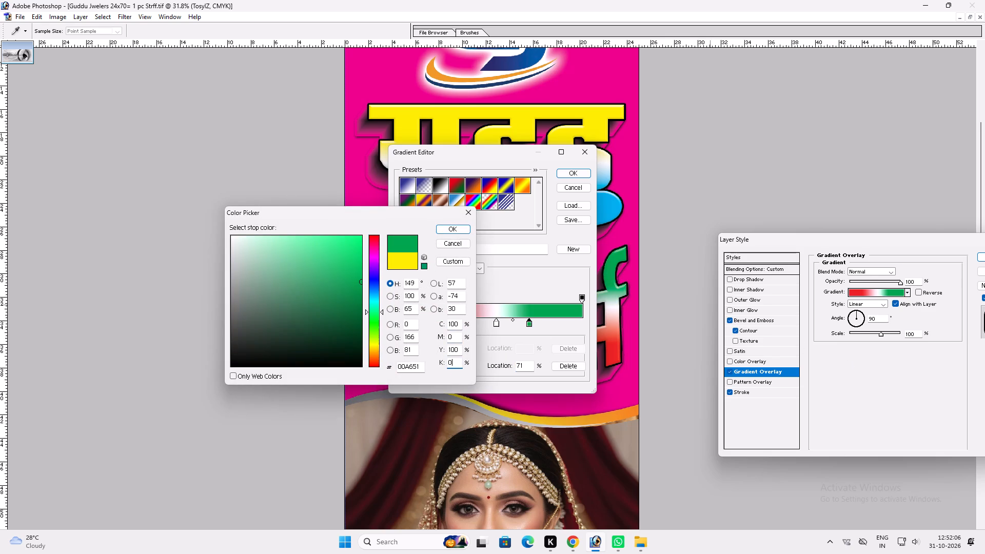
{"action": "key", "text": "shift+Tab"}
{"action": "key", "text": "0"}
{"action": "key", "text": "Return"}
{"action": "key", "text": "Return"}
{"action": "key", "text": "v"}
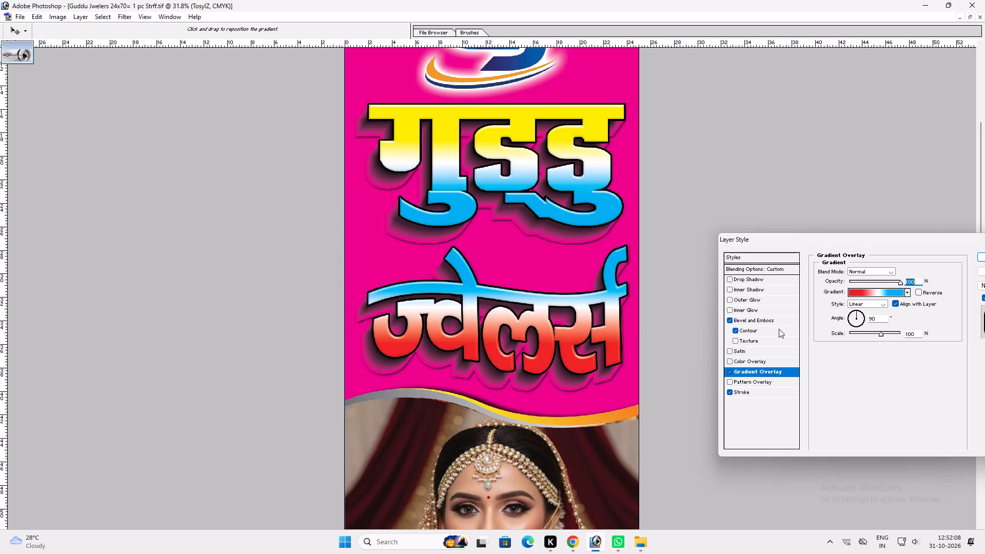
{"action": "key", "text": "v"}
{"action": "key", "text": "Return"}
{"action": "key", "text": "v"}
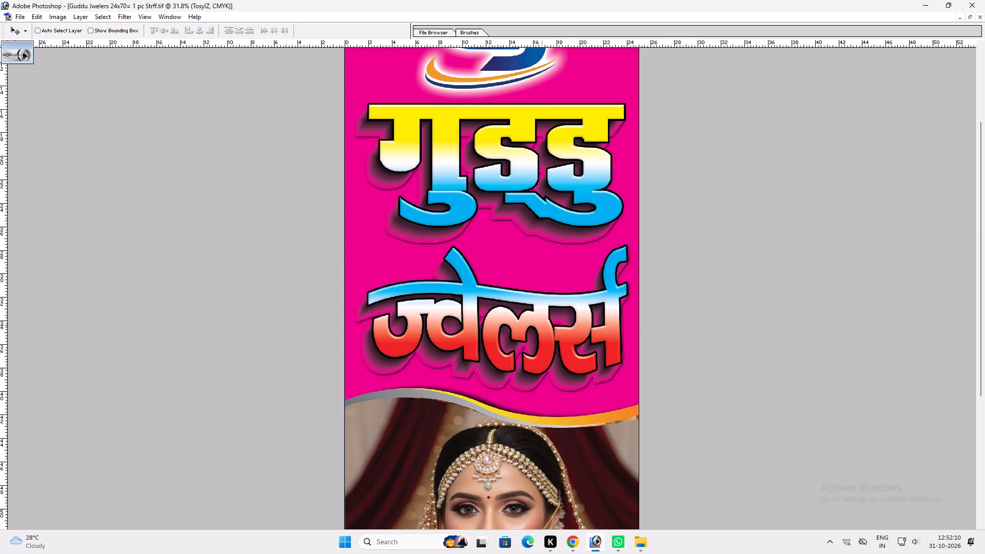
Copy the layer style of the front ज्वेलर्स lettering and paste it onto the front गुड्डु lettering.
{"action": "right_click", "coordinate": [542, 325]}
{"action": "left_click", "coordinate": [565, 339]}
{"action": "right_click", "coordinate": [538, 314]}
{"action": "left_click", "coordinate": [554, 318]}
{"action": "key", "text": "alt+l"}
{"action": "key", "text": "alt+y"}
{"action": "key", "text": "alt+c"}
{"action": "left_click", "coordinate": [527, 180], "text": "ctrl"}
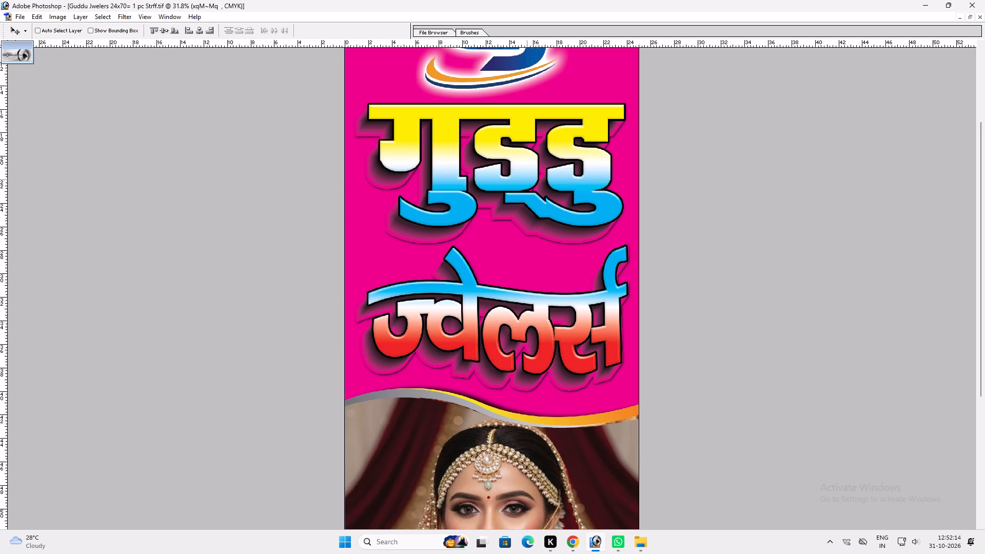
{"action": "key", "text": "alt+l"}
{"action": "key", "text": "alt+y"}
{"action": "type", "text": "pv"}
Save the Guddu Jwelers 24x70 banner file with the whole banner in view.
{"action": "key", "text": "space"}
{"action": "key", "text": "space"}
{"action": "key", "text": "space"}
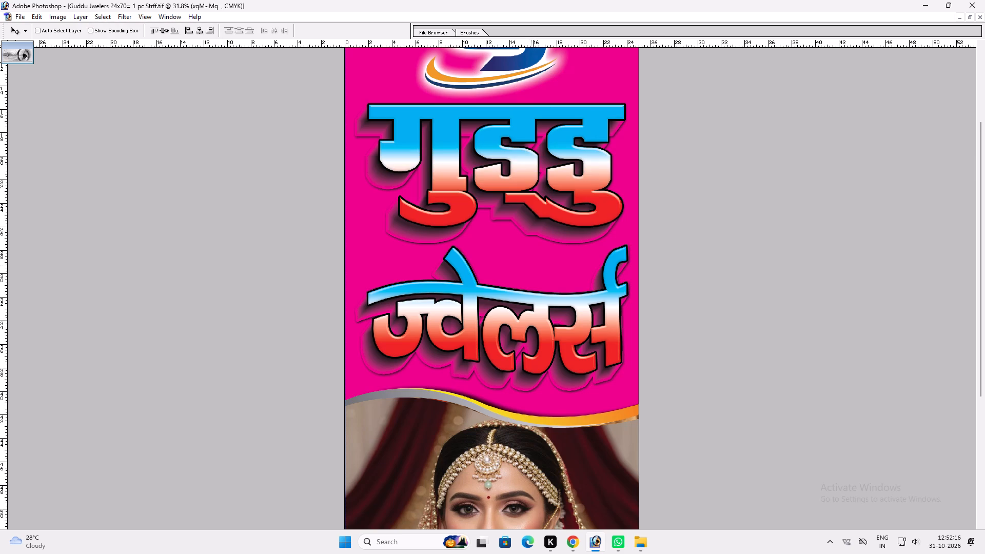
{"action": "right_click", "coordinate": [519, 249]}
{"action": "left_click", "coordinate": [540, 254]}
{"action": "type", "text": "vv"}
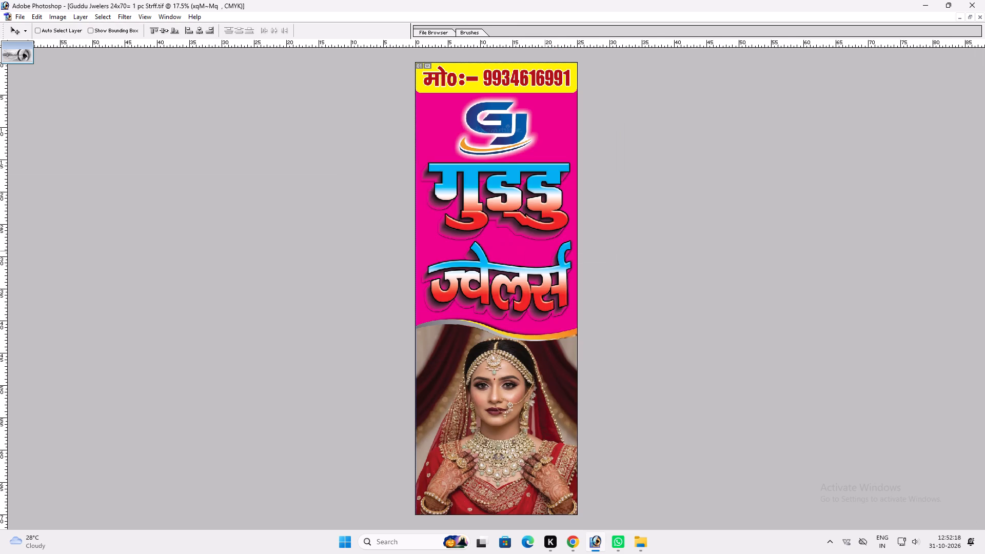
{"action": "key", "text": "ctrl+s"}
Start a screen capture of the restyled Guddu Jwelers banner.
{"action": "key", "text": "Print"}
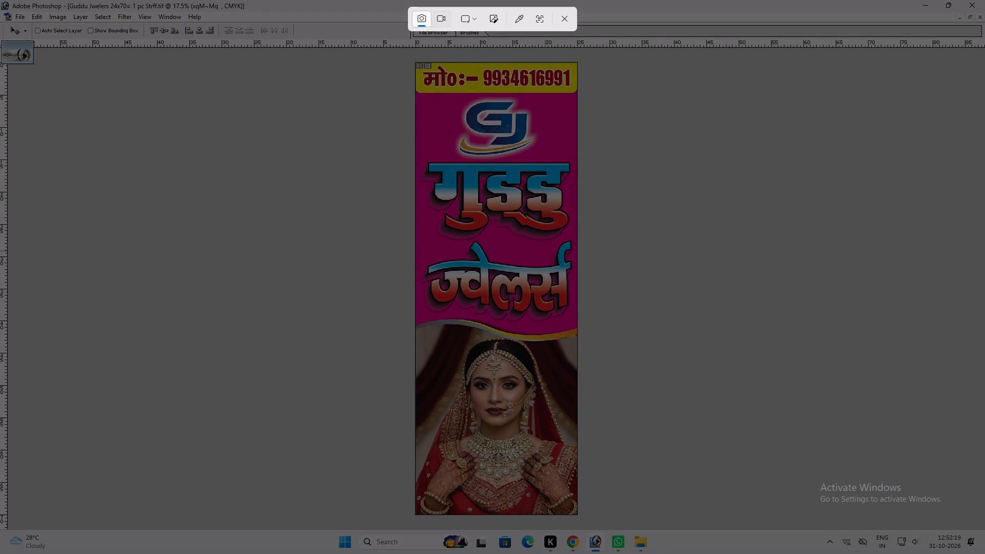
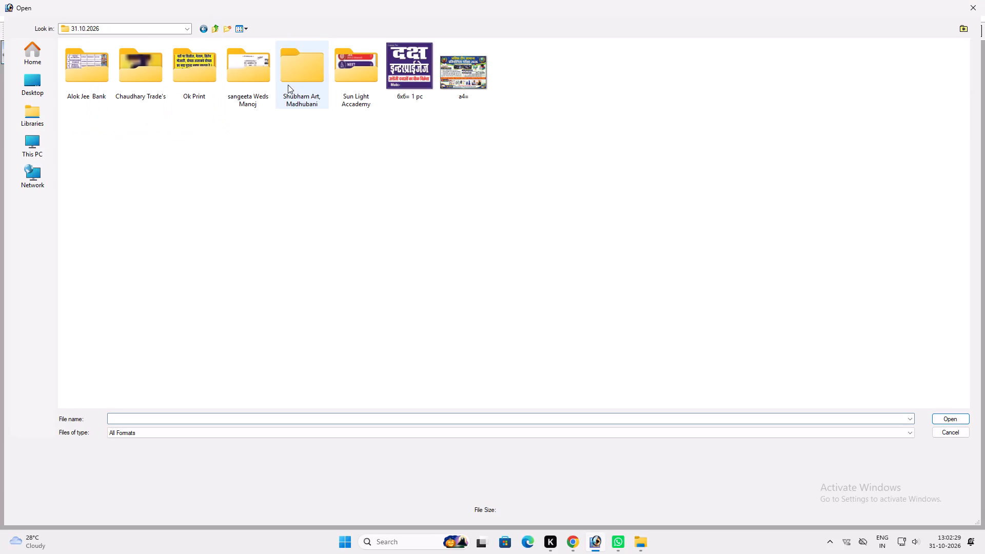
Open the four 20x10 black Media banner files together from the Ok Print folder inside 31.10.2026.
{"action": "double_click", "coordinate": [190, 89]}
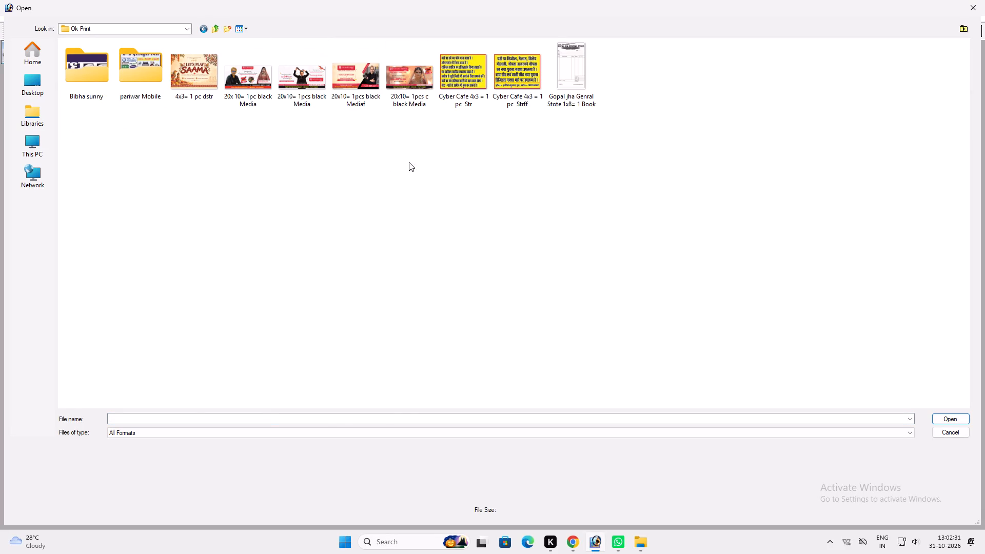
{"action": "left_click_drag", "start_coordinate": [402, 164], "coordinate": [233, 75]}
{"action": "key", "text": "Return"}
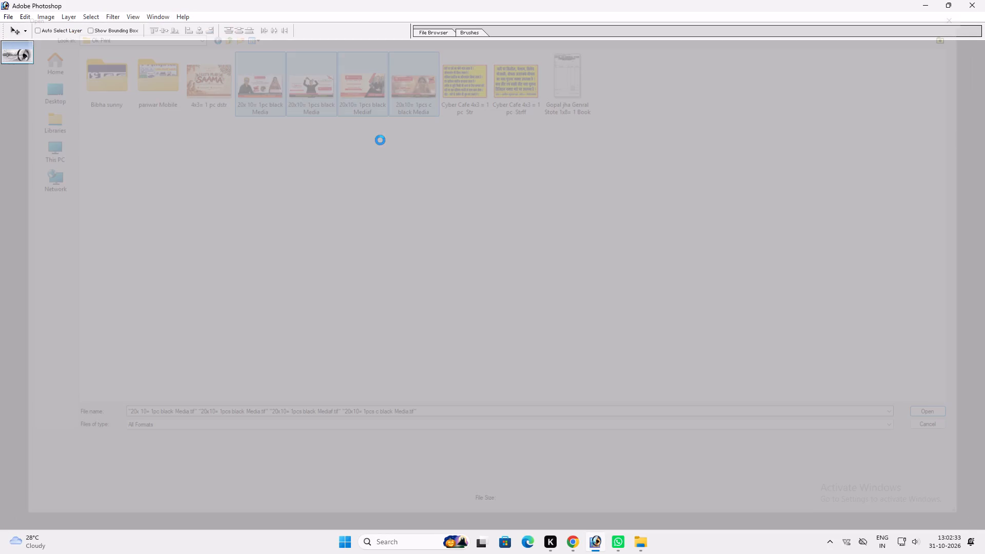
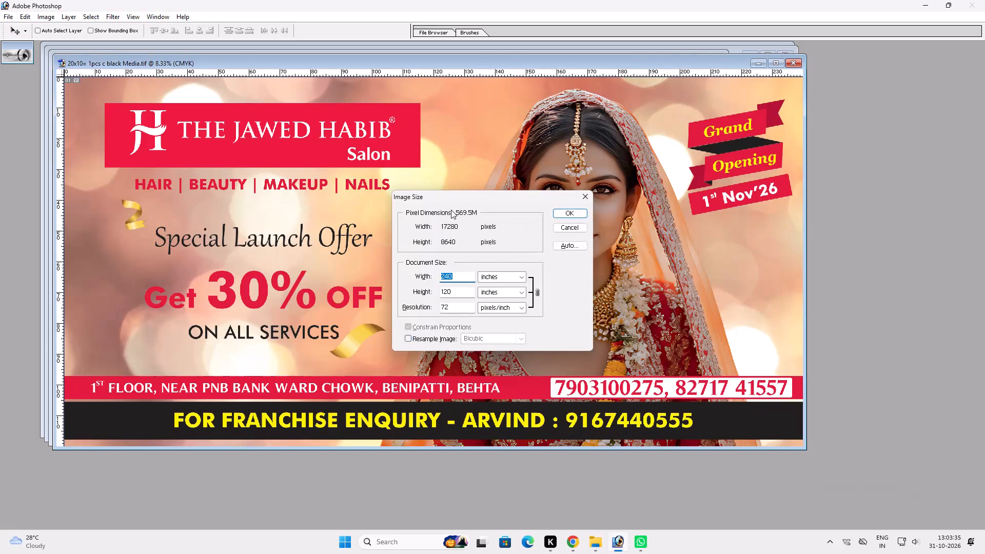
Leave the image size check and close the 20x10 1pcs c black Media banner with the bride and 30% offer.
{"action": "key", "text": "ctrl+w"}
Check the document width, height and resolution of the Inauguration by Jawed Habib Sir banner in Image Size.
{"action": "key", "text": "alt+i"}
{"action": "key", "text": "alt+i"}
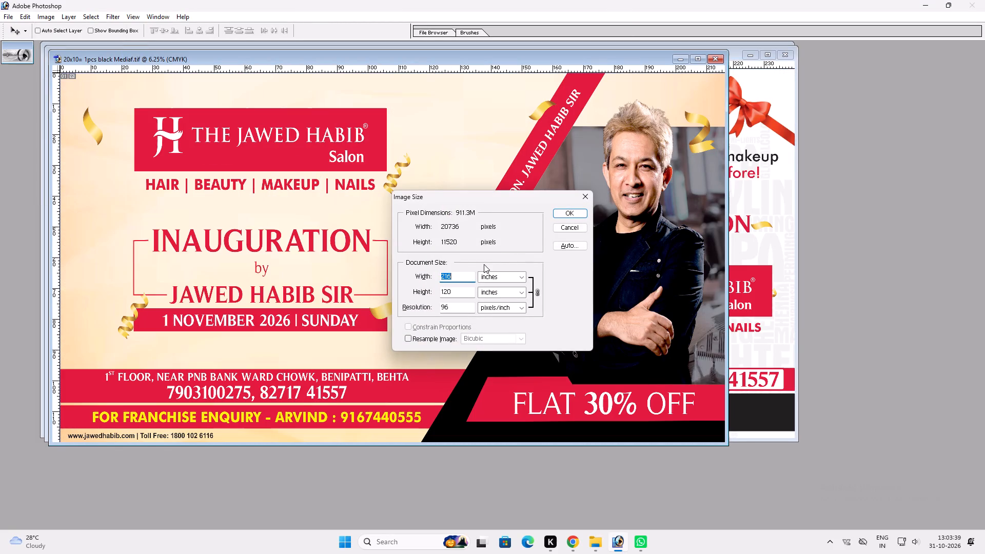
{"action": "left_click_drag", "start_coordinate": [463, 278], "coordinate": [409, 273]}
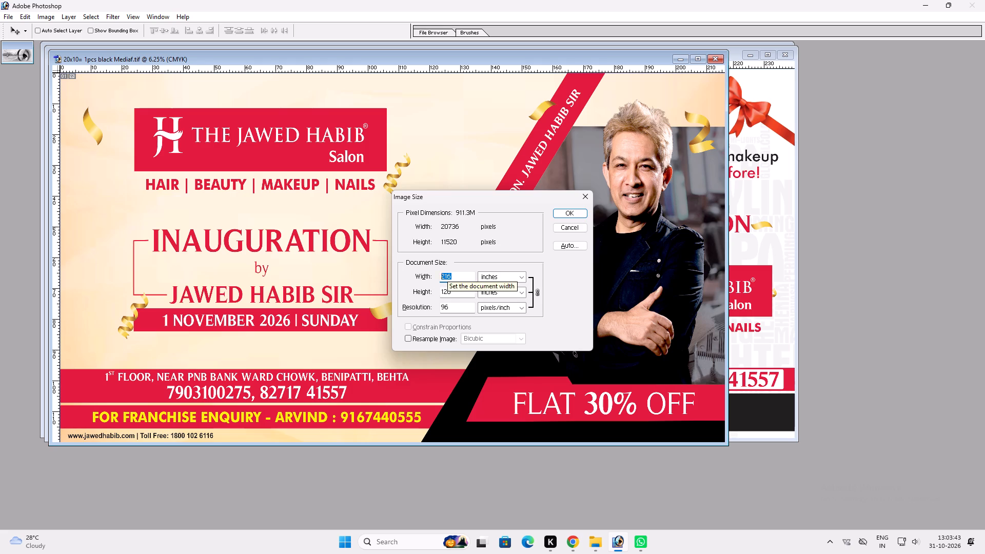
{"action": "key", "text": "Return"}
Close the Inauguration banner and the next open banner, keeping only the 20x 10= 1pc black Media file open.
{"action": "key", "text": "ctrl+w"}
{"action": "key", "text": "ctrl+w"}
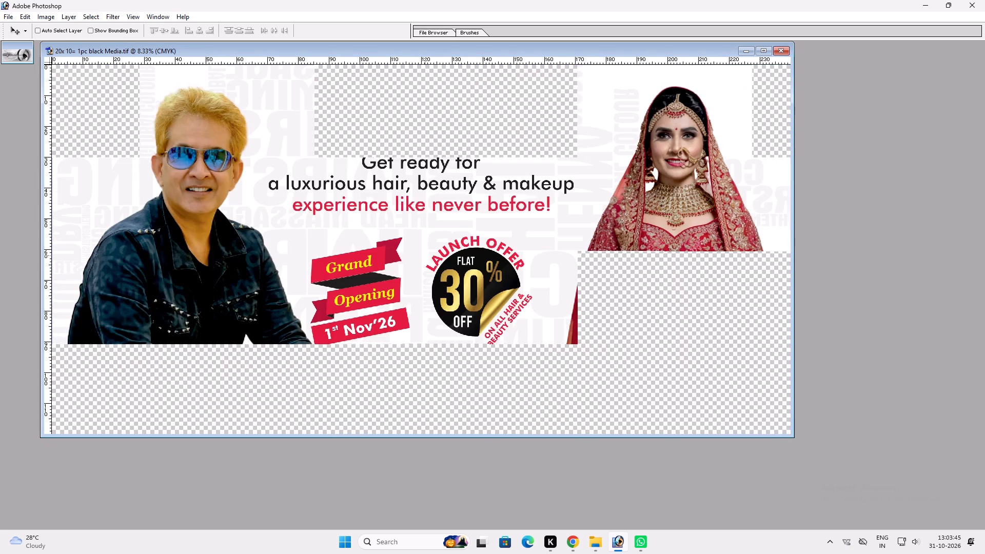
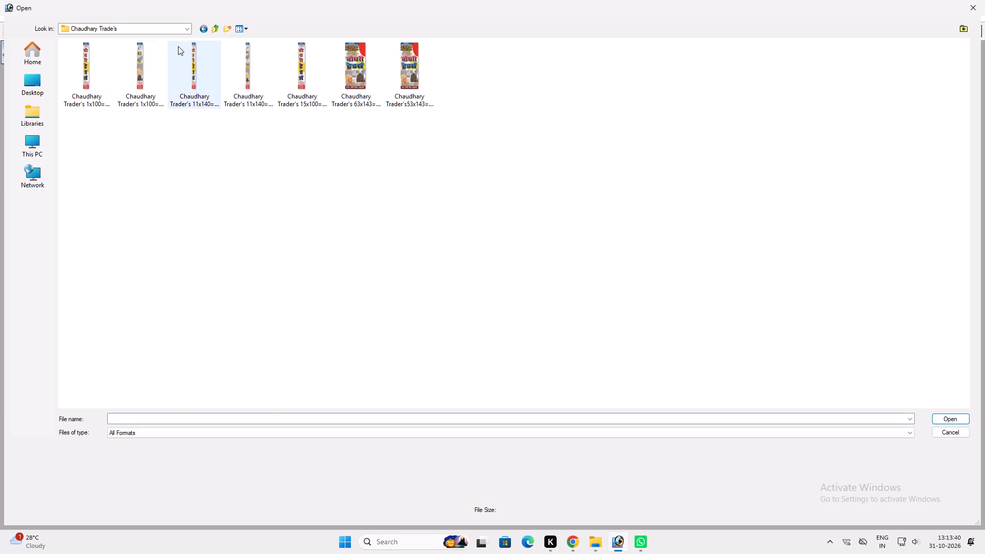
Go up to the 31.10.2026 folder and rename the Chaudhary Trade's folder as Chaudhary Traded's.
{"action": "left_click", "coordinate": [215, 26]}
{"action": "left_click", "coordinate": [154, 61]}
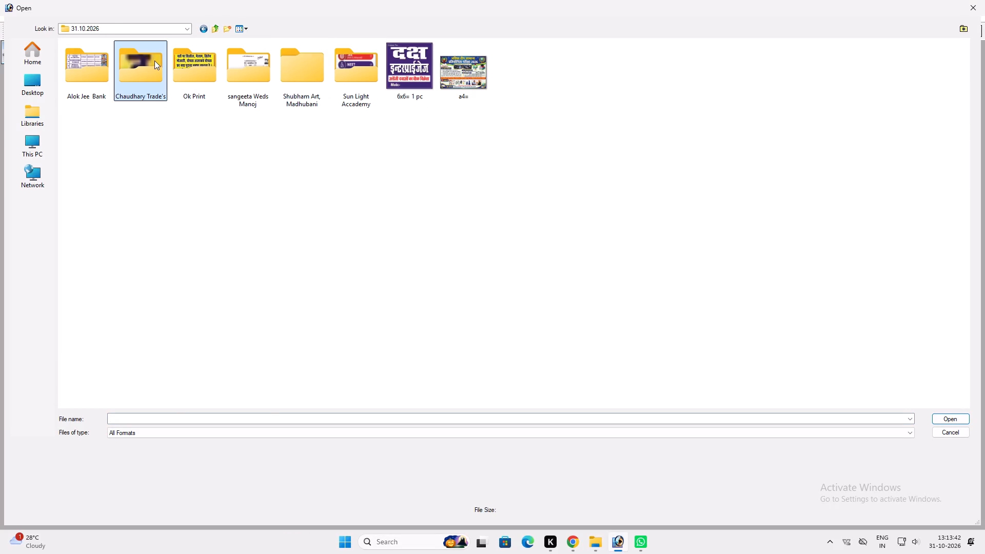
{"action": "key", "text": "F2"}
{"action": "left_click", "coordinate": [165, 95]}
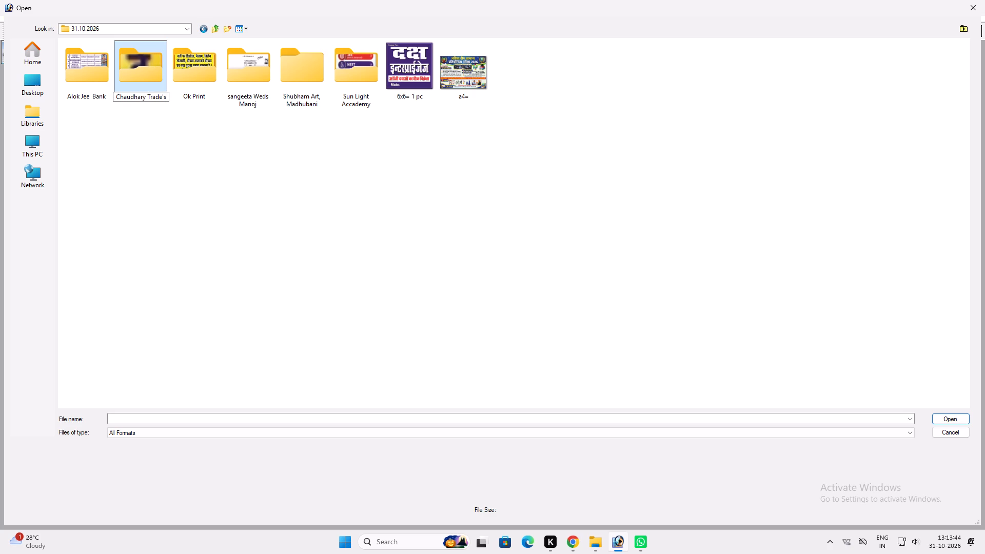
{"action": "left_click", "coordinate": [162, 98]}
{"action": "key", "text": "d"}
{"action": "left_click", "coordinate": [184, 111]}
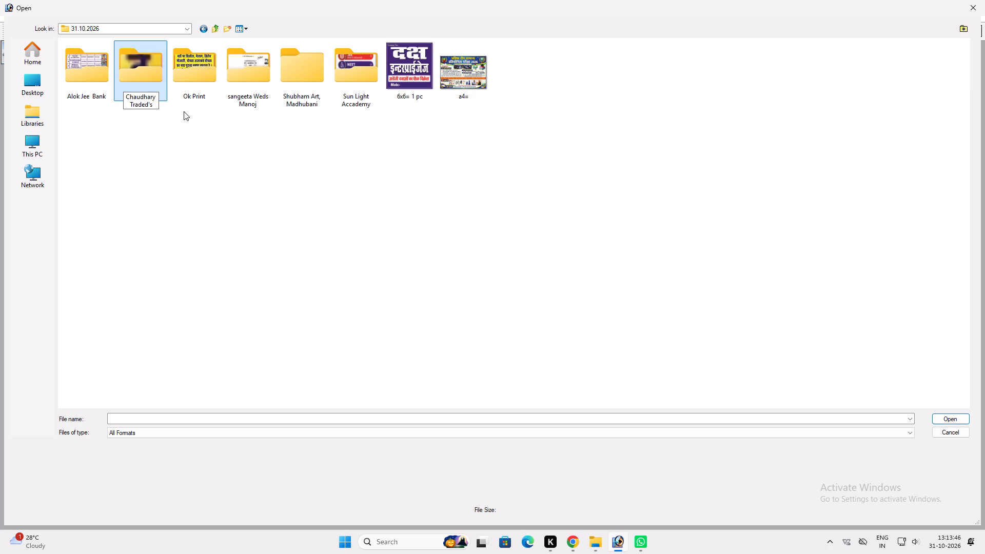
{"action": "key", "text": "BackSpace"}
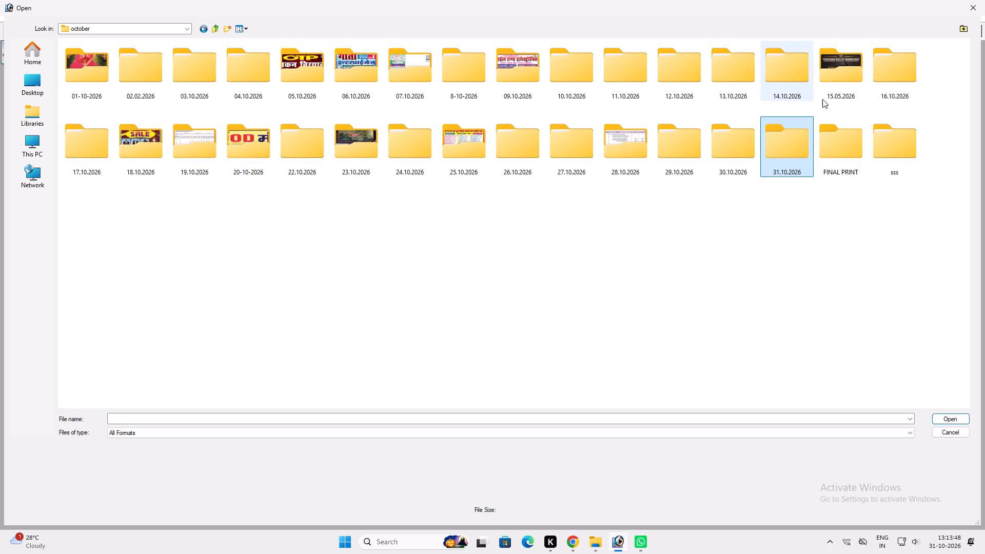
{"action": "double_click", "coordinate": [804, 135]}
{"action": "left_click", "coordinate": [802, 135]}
Rename the Chaudhary Traded's folder as Chaudhary Tradeder's.
{"action": "left_click", "coordinate": [157, 76]}
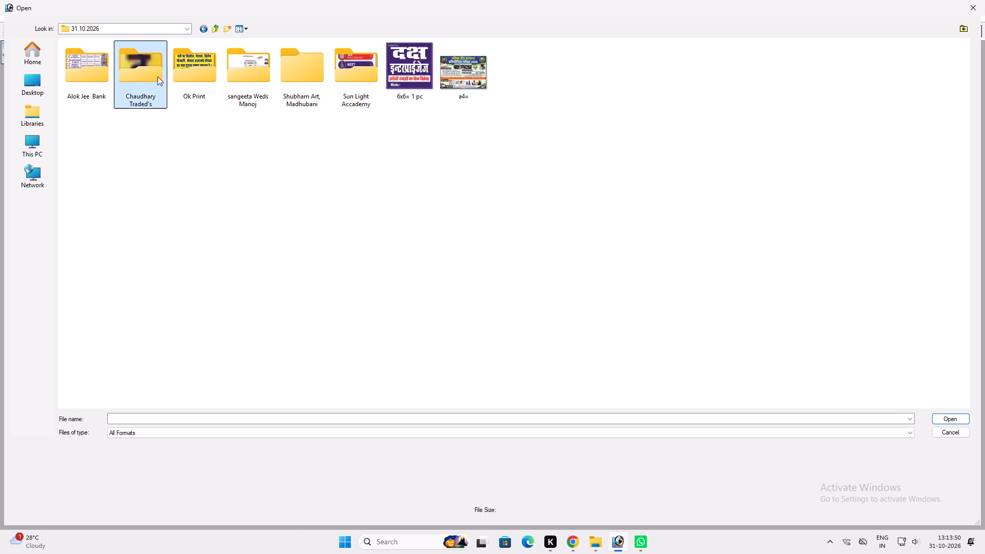
{"action": "key", "text": "F2"}
{"action": "left_click", "coordinate": [149, 109]}
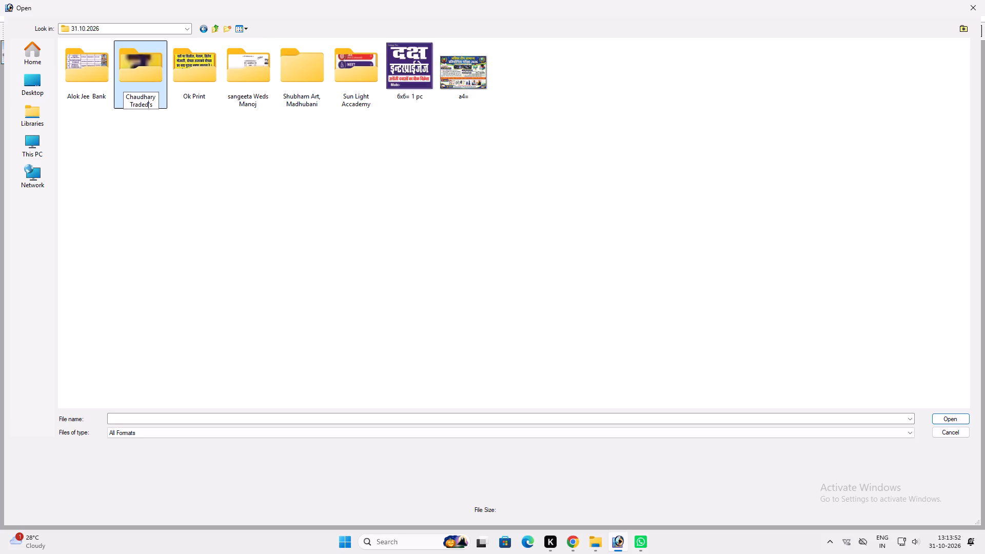
{"action": "key", "text": "e"}
{"action": "key", "text": "r"}
{"action": "left_click", "coordinate": [202, 122]}
Select the Chaudhary Tradeder's folder in the 31.10.2026 folder.
{"action": "left_click", "coordinate": [149, 75]}
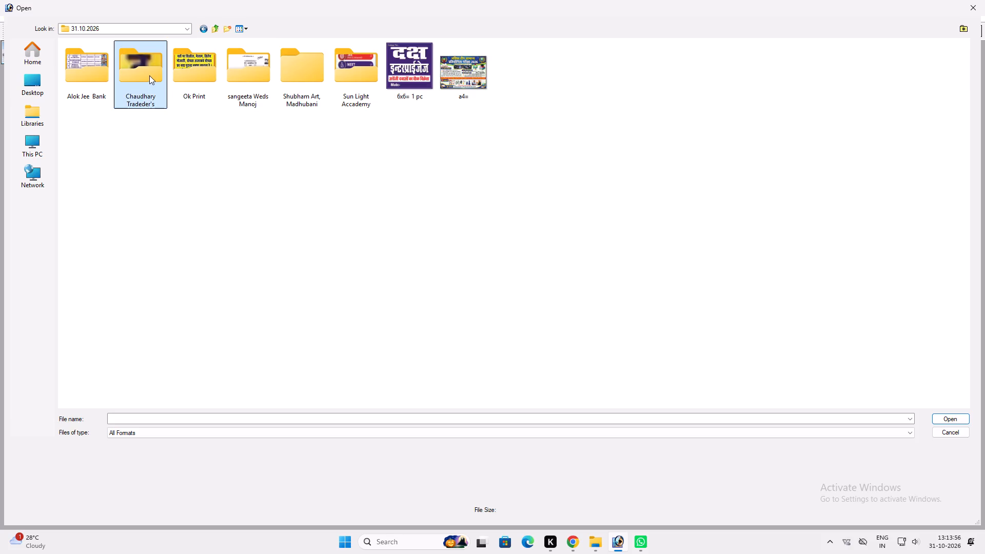
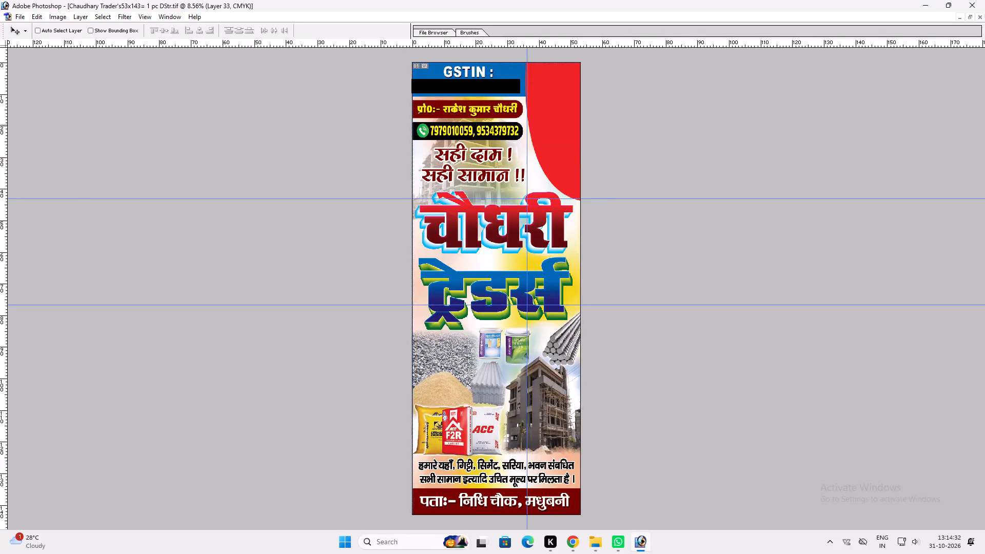
Slightly narrow the proprietor and phone-number strips together from their right end in the 53x143 Chaudhary Trader's banner, and save it.
{"action": "left_click", "coordinate": [516, 126], "text": "ctrl"}
{"action": "left_click_drag", "start_coordinate": [516, 127], "coordinate": [526, 129]}
{"action": "key", "text": "ctrl+z"}
{"action": "left_click", "coordinate": [519, 136], "text": "ctrl+shift"}
{"action": "left_click_drag", "start_coordinate": [520, 137], "coordinate": [531, 140]}
{"action": "key", "text": "ctrl+z"}
{"action": "left_click", "coordinate": [425, 126], "text": "ctrl+shift"}
{"action": "left_click_drag", "start_coordinate": [430, 126], "coordinate": [445, 133]}
{"action": "key", "text": "ctrl+z"}
{"action": "left_click", "coordinate": [442, 115], "text": "ctrl+shift"}
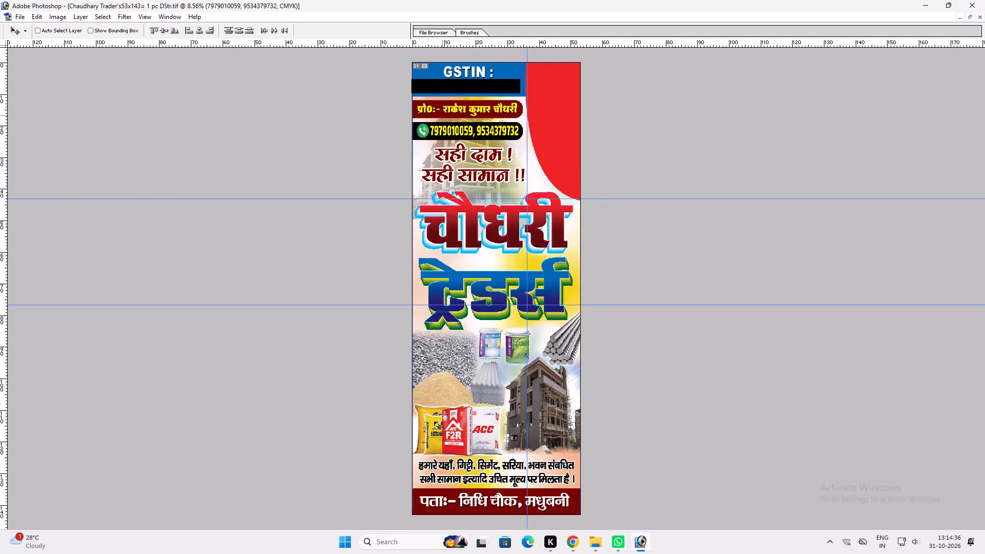
{"action": "left_click_drag", "start_coordinate": [442, 115], "coordinate": [452, 116]}
{"action": "key", "text": "ctrl+z"}
{"action": "left_click", "coordinate": [448, 108], "text": "ctrl+shift"}
{"action": "left_click_drag", "start_coordinate": [448, 108], "coordinate": [461, 116], "text": "ctrl+shift"}
{"action": "key", "text": "ctrl+z"}
{"action": "key", "text": "ctrl+t"}
{"action": "left_click_drag", "start_coordinate": [521, 113], "coordinate": [516, 113], "text": "shift"}
{"action": "key", "text": "shift+Return"}
{"action": "key", "text": "ctrl+s"}
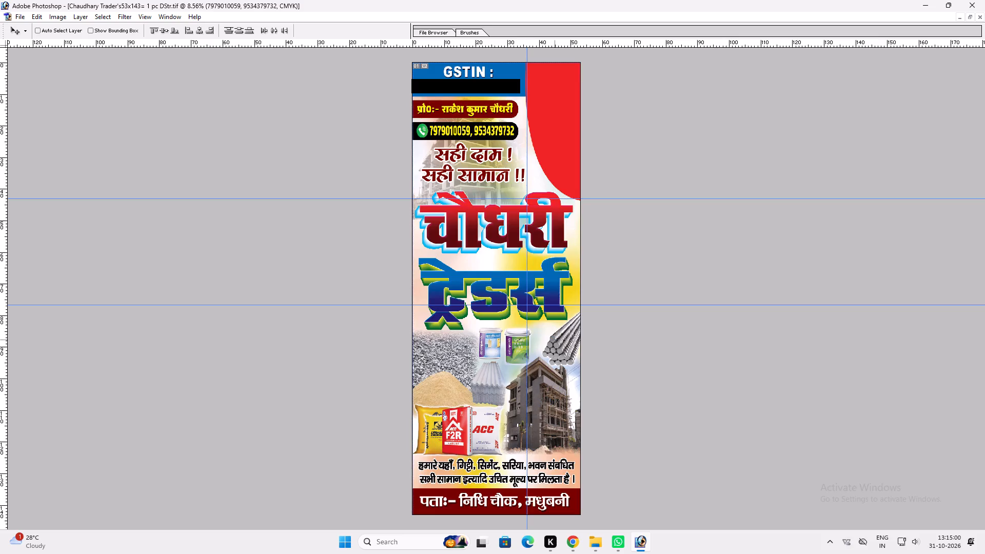
Reduce the height of the linked चौधरी ट्रेडर्स title from its top edge, keeping its bottom edge in place.
{"action": "right_click", "coordinate": [538, 241]}
{"action": "left_click", "coordinate": [543, 241]}
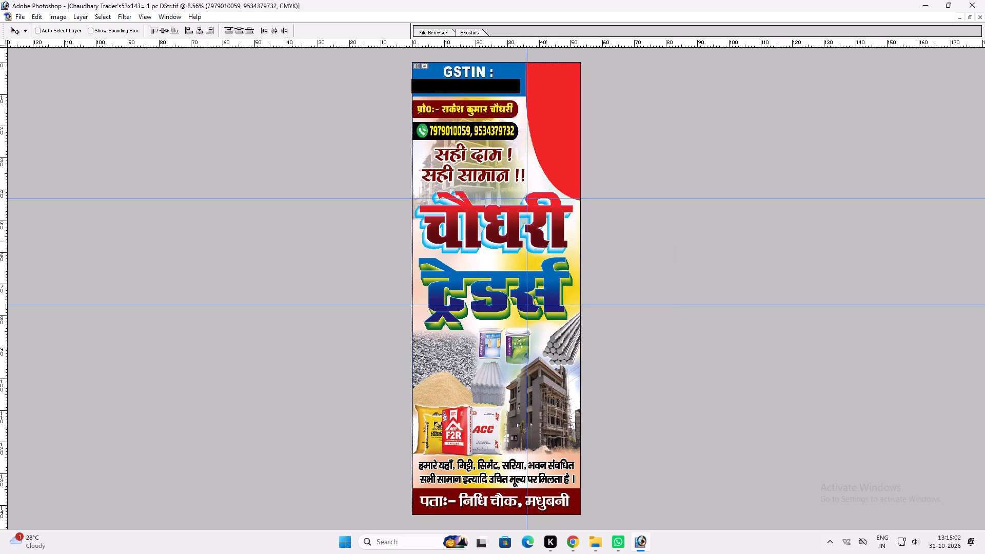
{"action": "right_click", "coordinate": [531, 239], "text": "ctrl"}
{"action": "right_click", "coordinate": [531, 235]}
{"action": "left_click", "coordinate": [540, 238]}
{"action": "left_click_drag", "start_coordinate": [538, 236], "coordinate": [545, 240]}
{"action": "key", "text": "ctrl+z"}
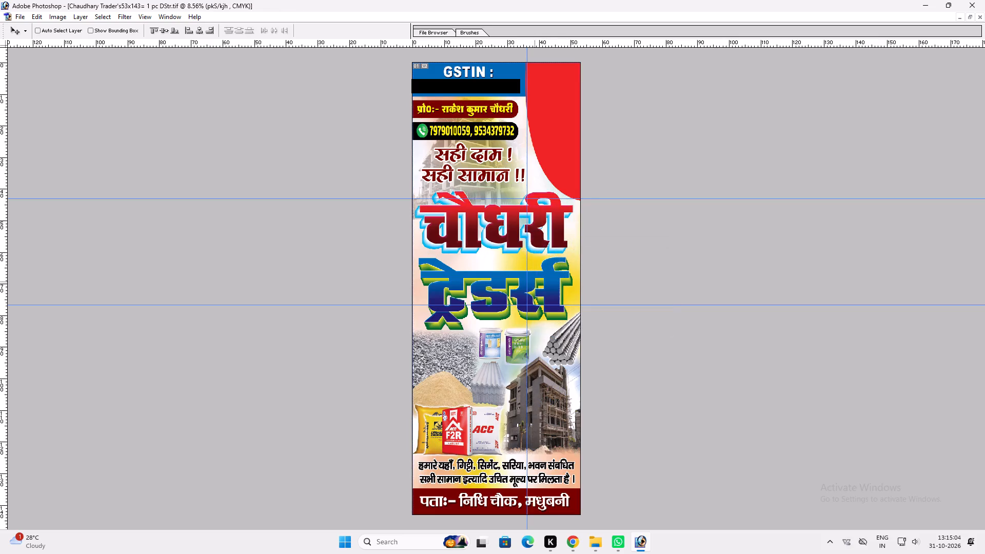
{"action": "left_click", "coordinate": [530, 281], "text": "ctrl+shift"}
{"action": "left_click_drag", "start_coordinate": [530, 281], "coordinate": [538, 284]}
{"action": "key", "text": "ctrl+z"}
{"action": "right_click", "coordinate": [533, 280], "text": "ctrl+shift"}
{"action": "left_click", "coordinate": [561, 296], "text": "ctrl+shift"}
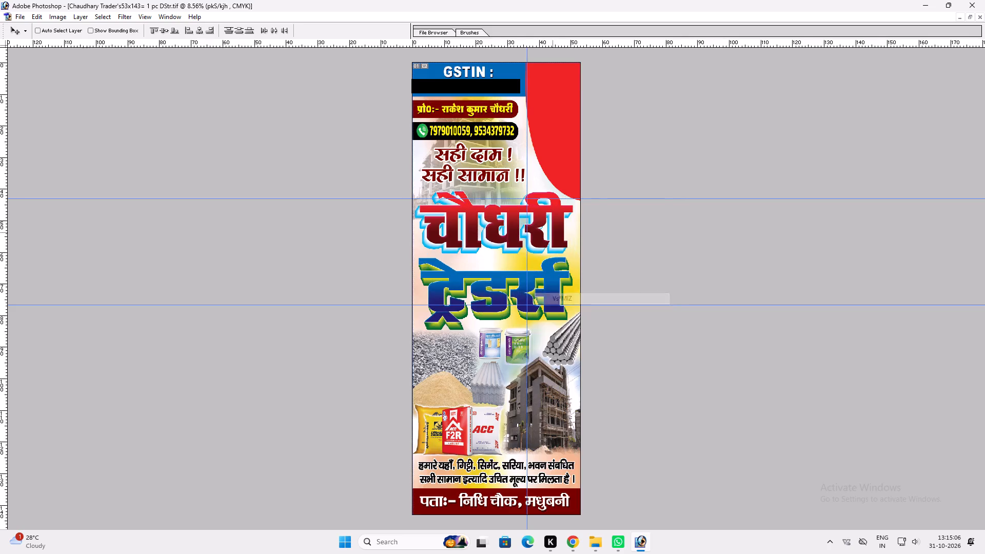
{"action": "key", "text": "ctrl+t"}
{"action": "left_click_drag", "start_coordinate": [550, 189], "coordinate": [549, 203], "text": "shift"}
{"action": "key", "text": "Return"}
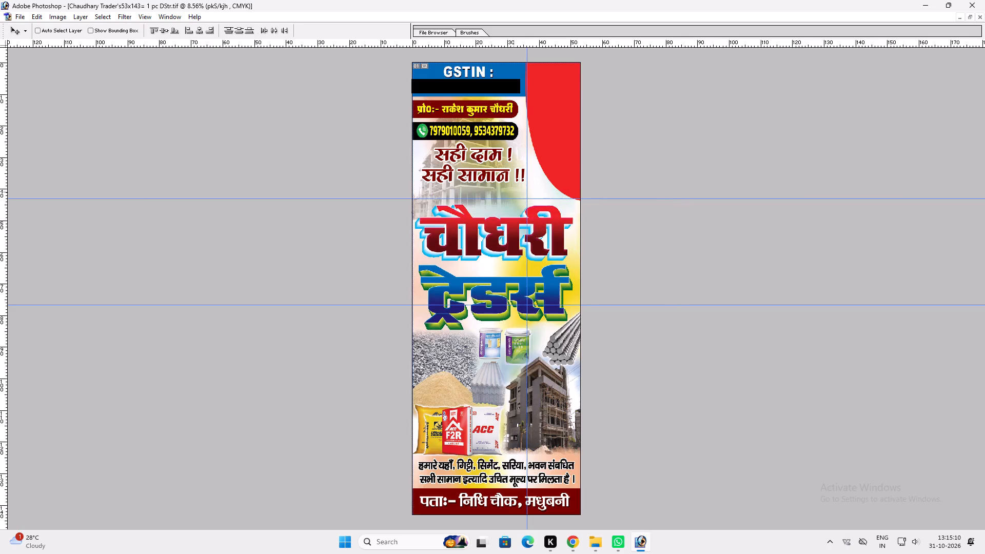
Narrow the slogan सही दाम ! सही सामान !! slightly from its right side and shift it a little down.
{"action": "left_click", "coordinate": [518, 170], "text": "ctrl"}
{"action": "key", "text": "ctrl+t"}
{"action": "left_click_drag", "start_coordinate": [524, 168], "coordinate": [523, 168], "text": "shift"}
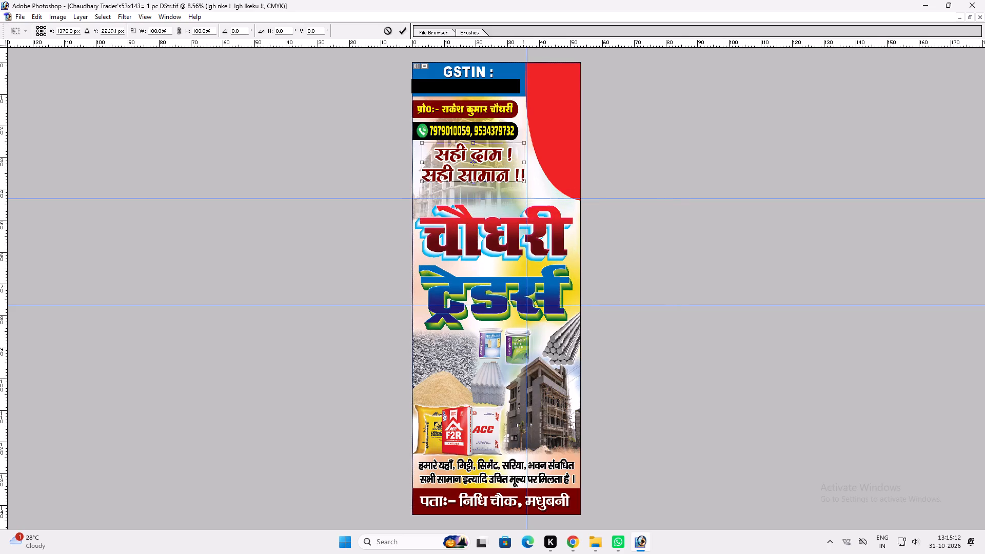
{"action": "left_click_drag", "start_coordinate": [523, 168], "coordinate": [519, 168], "text": "shift"}
{"action": "key", "text": "Return"}
{"action": "left_click", "coordinate": [513, 169]}
Save and close the 53x143 Chaudhary Trader's banner.
{"action": "key", "text": "ctrl+s"}
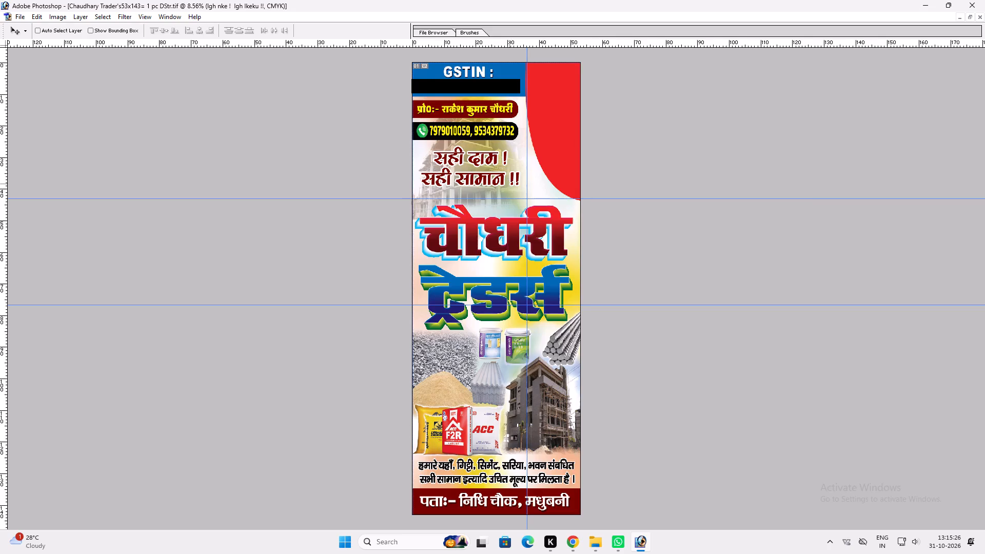
{"action": "key", "text": "ctrl+w"}
In the 63x143 banner, reduce the linked चौधरी ट्रेडर्स title to about 89.5% height from its top edge.
{"action": "left_click", "coordinate": [542, 211], "text": "ctrl"}
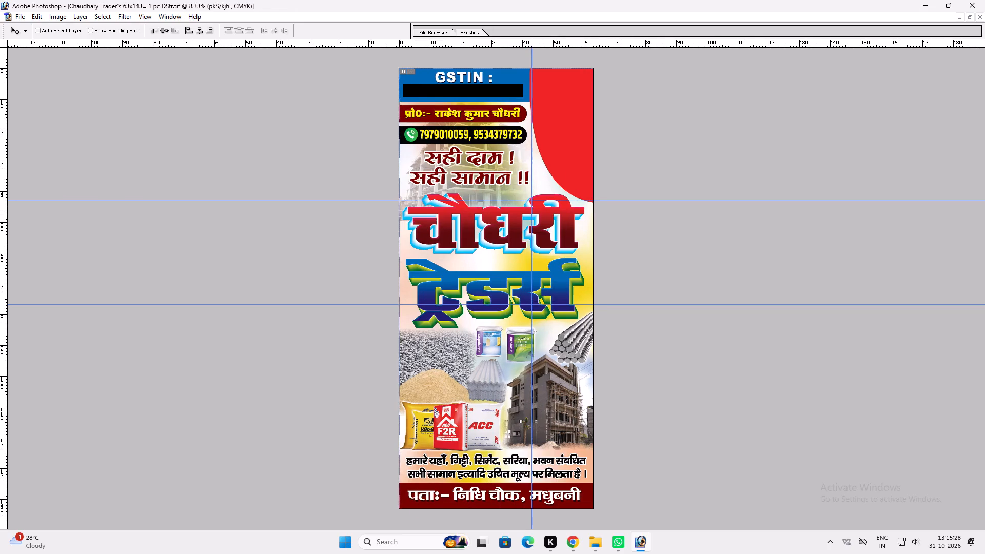
{"action": "left_click", "coordinate": [542, 210]}
{"action": "key", "text": "ctrl+z"}
{"action": "left_click", "coordinate": [534, 275], "text": "ctrl+shift"}
{"action": "right_click", "coordinate": [534, 275], "text": "ctrl+shift"}
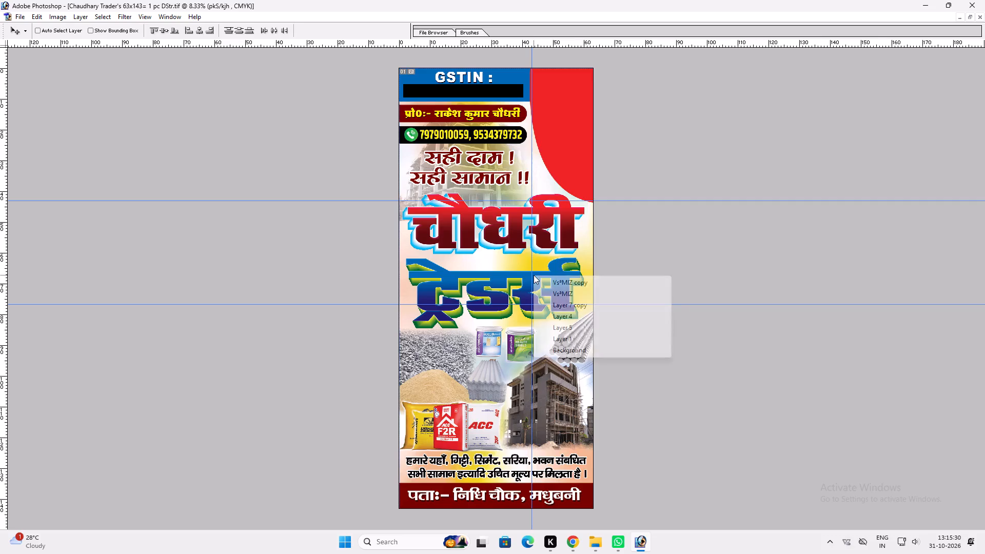
{"action": "left_click", "coordinate": [556, 289], "text": "ctrl+shift"}
{"action": "key", "text": "ctrl+t"}
{"action": "left_click_drag", "start_coordinate": [547, 195], "coordinate": [544, 204], "text": "shift"}
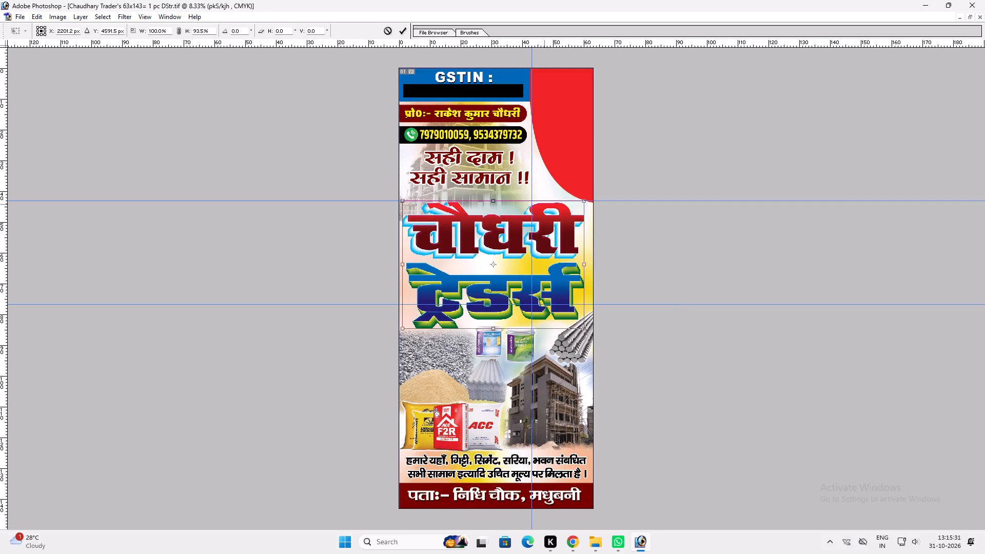
{"action": "left_click_drag", "start_coordinate": [544, 204], "coordinate": [544, 209], "text": "shift"}
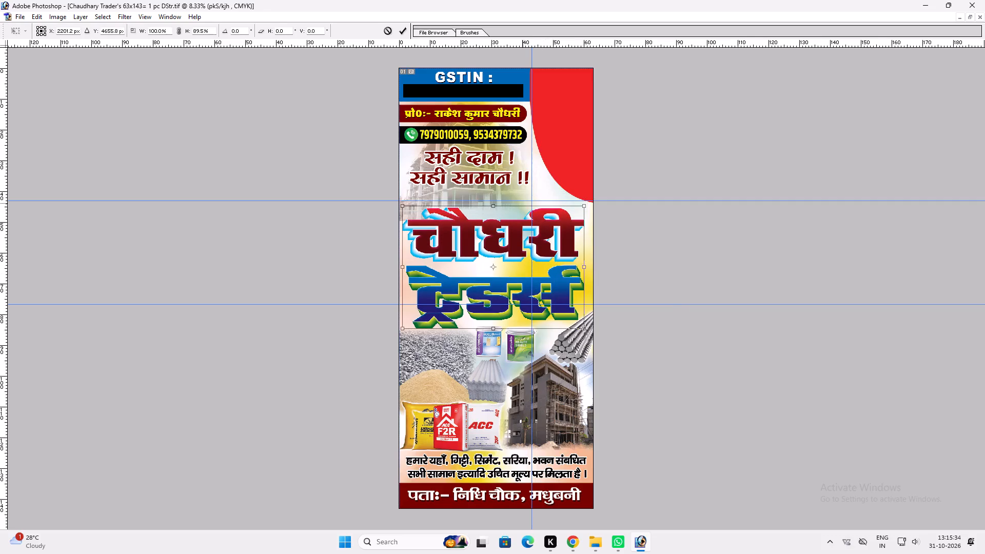
{"action": "key", "text": "v"}
{"action": "key", "text": "Return"}
{"action": "key", "text": "v"}
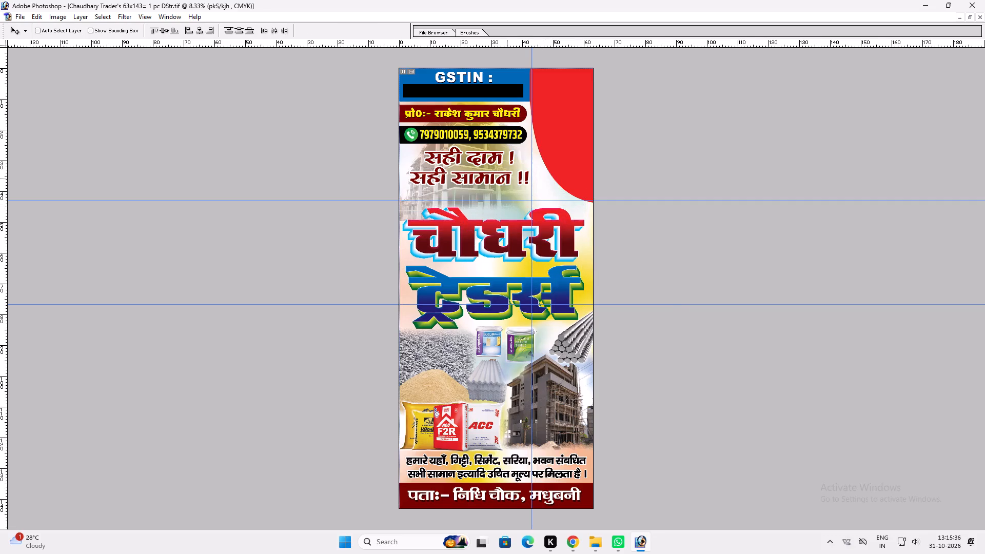
Move the slogan सही दाम ! सही सामान !! down and slightly left, toward the shortened title.
{"action": "left_click", "coordinate": [507, 179], "text": "ctrl"}
{"action": "left_click_drag", "start_coordinate": [507, 179], "coordinate": [503, 188], "text": "ctrl"}
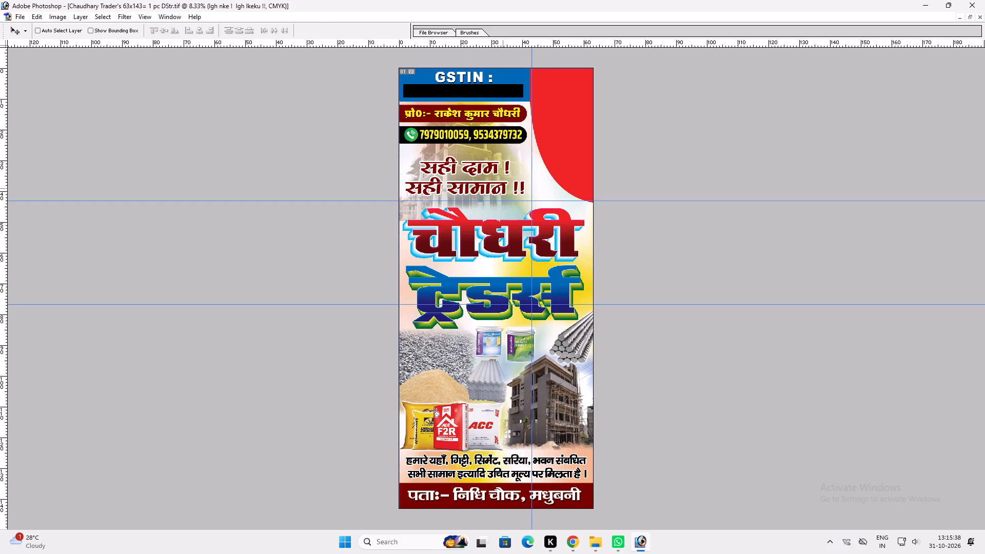
{"action": "left_click_drag", "start_coordinate": [503, 188], "coordinate": [503, 187], "text": "ctrl"}
Narrow the proprietor and phone-number strips together from their right end in the 63x143 banner, and save it.
{"action": "left_click", "coordinate": [491, 135], "text": "ctrl"}
{"action": "left_click_drag", "start_coordinate": [491, 135], "coordinate": [501, 138]}
{"action": "key", "text": "ctrl+z"}
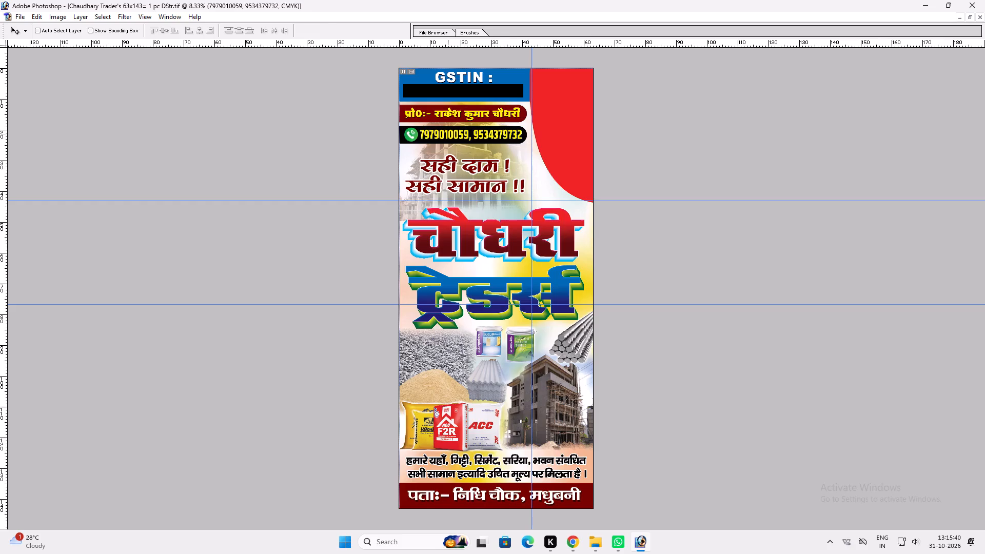
{"action": "left_click", "coordinate": [451, 140], "text": "ctrl+shift"}
{"action": "left_click_drag", "start_coordinate": [451, 140], "coordinate": [462, 146]}
{"action": "key", "text": "ctrl+z"}
{"action": "left_click", "coordinate": [408, 137], "text": "ctrl+shift"}
{"action": "left_click_drag", "start_coordinate": [408, 137], "coordinate": [422, 142]}
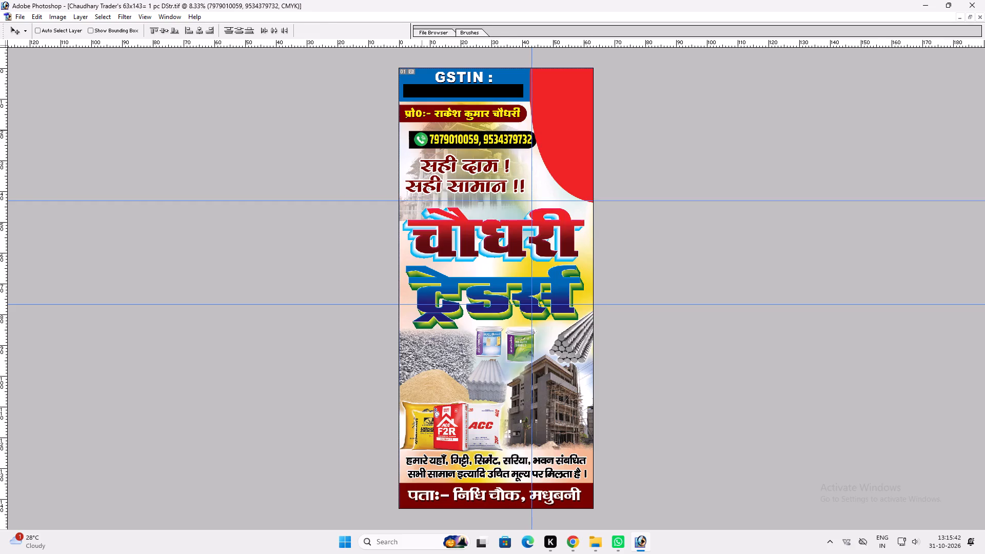
{"action": "key", "text": "ctrl+z"}
{"action": "left_click", "coordinate": [418, 114], "text": "ctrl+shift"}
{"action": "left_click_drag", "start_coordinate": [418, 114], "coordinate": [429, 121]}
{"action": "key", "text": "ctrl+z"}
{"action": "left_click", "coordinate": [429, 109], "text": "ctrl+shift"}
{"action": "left_click_drag", "start_coordinate": [429, 109], "coordinate": [436, 113]}
{"action": "key", "text": "ctrl+z"}
{"action": "key", "text": "ctrl+t"}
{"action": "left_click_drag", "start_coordinate": [526, 119], "coordinate": [521, 120], "text": "shift"}
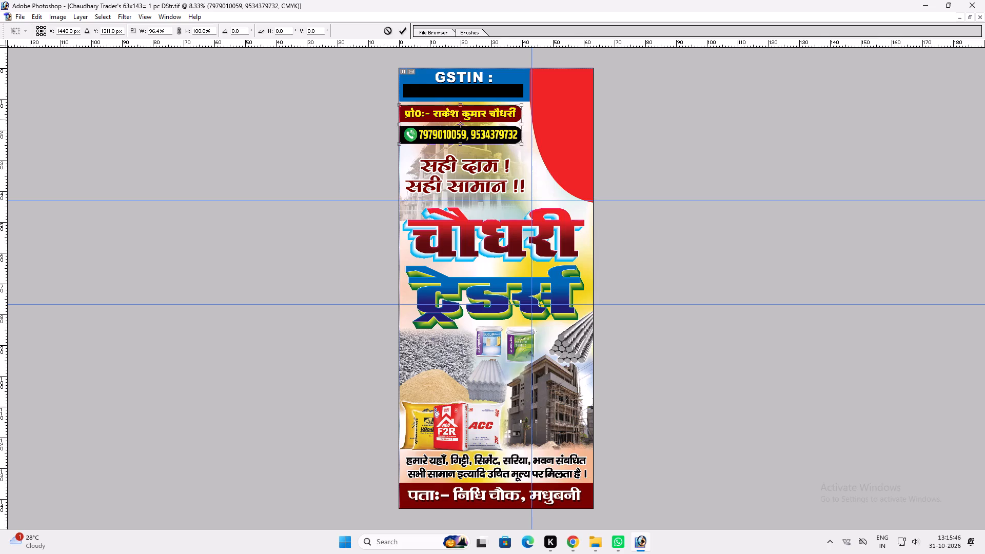
{"action": "left_click_drag", "start_coordinate": [521, 120], "coordinate": [518, 120], "text": "shift"}
{"action": "key", "text": "Return"}
{"action": "key", "text": "ctrl+s"}
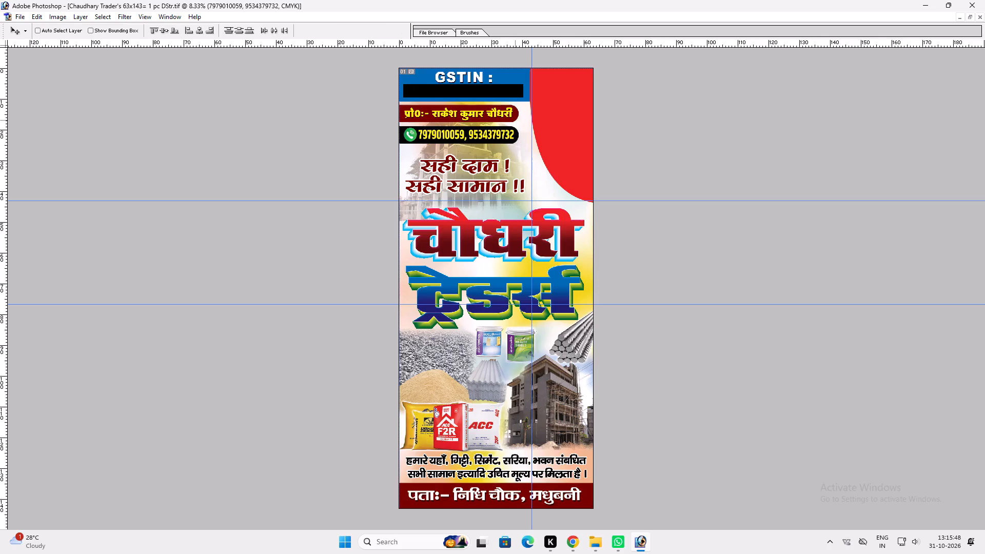
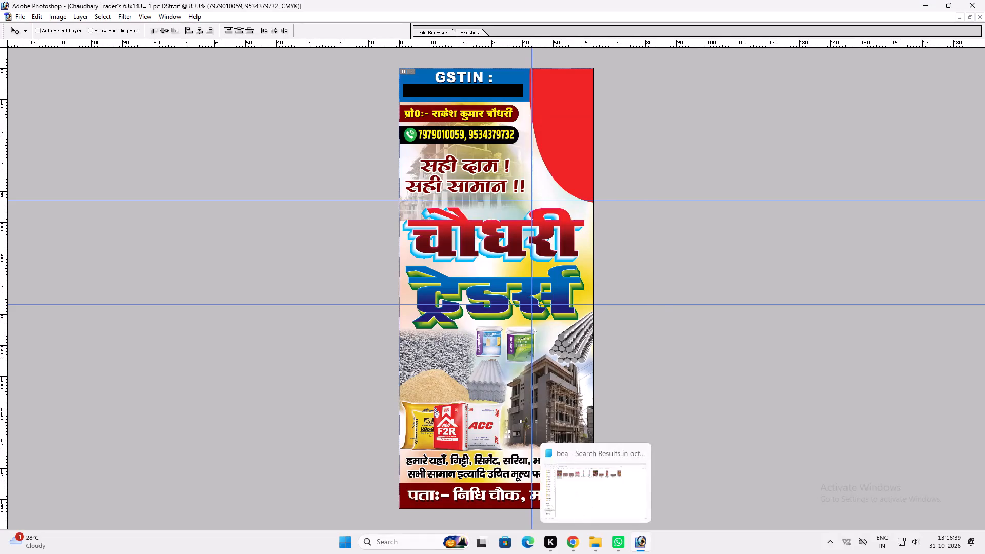
Save the 63x143 Chaudhary Trader's banner again and close it.
{"action": "left_click", "coordinate": [531, 349]}
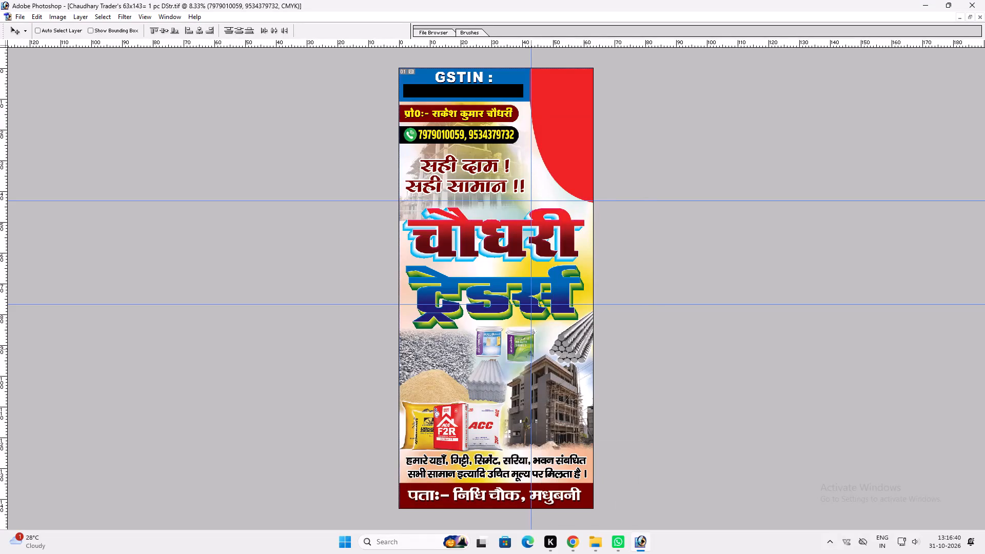
{"action": "key", "text": "ctrl+0"}
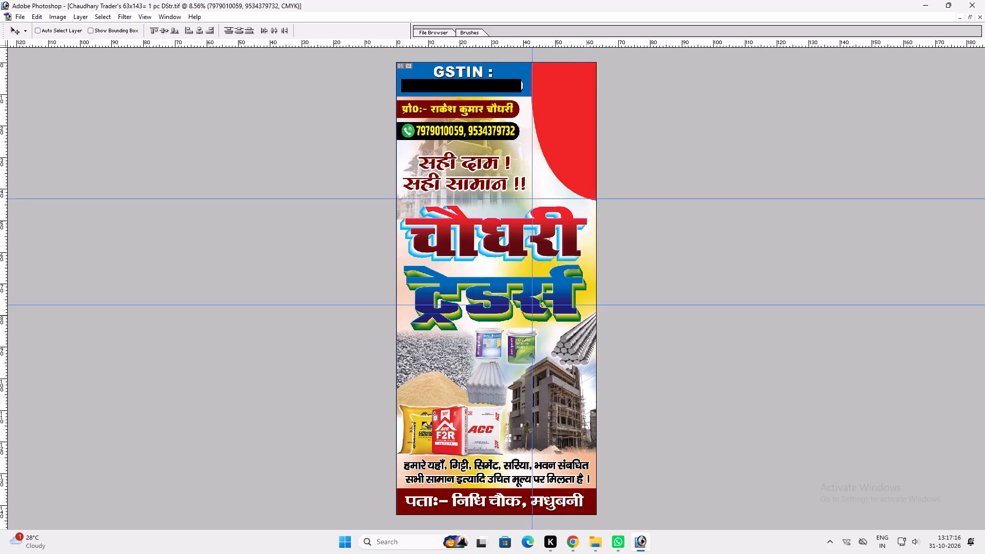
{"action": "key", "text": "ctrl+w"}
{"action": "left_click", "coordinate": [556, 197], "text": "ctrl"}
{"action": "key", "text": "ctrl+s"}
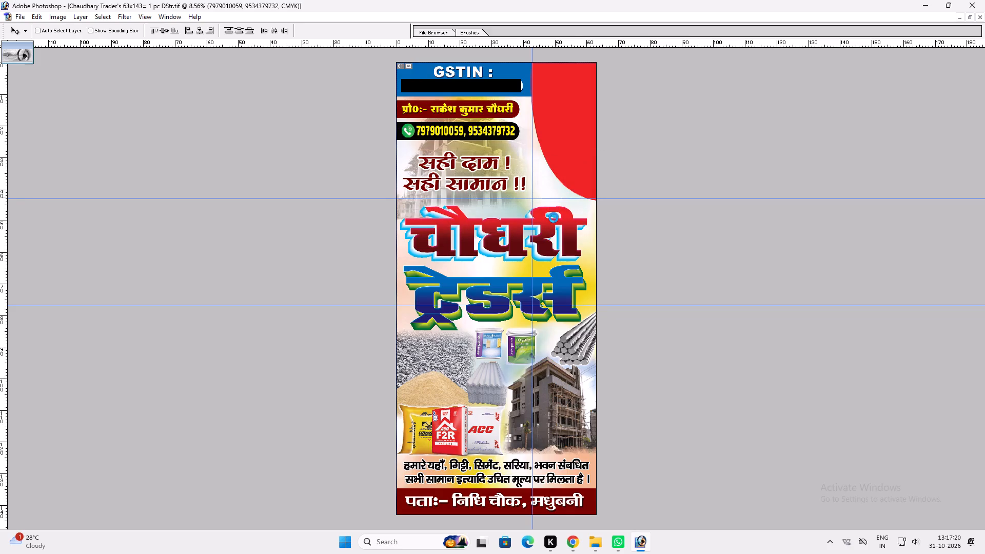
{"action": "key", "text": "ctrl+w"}
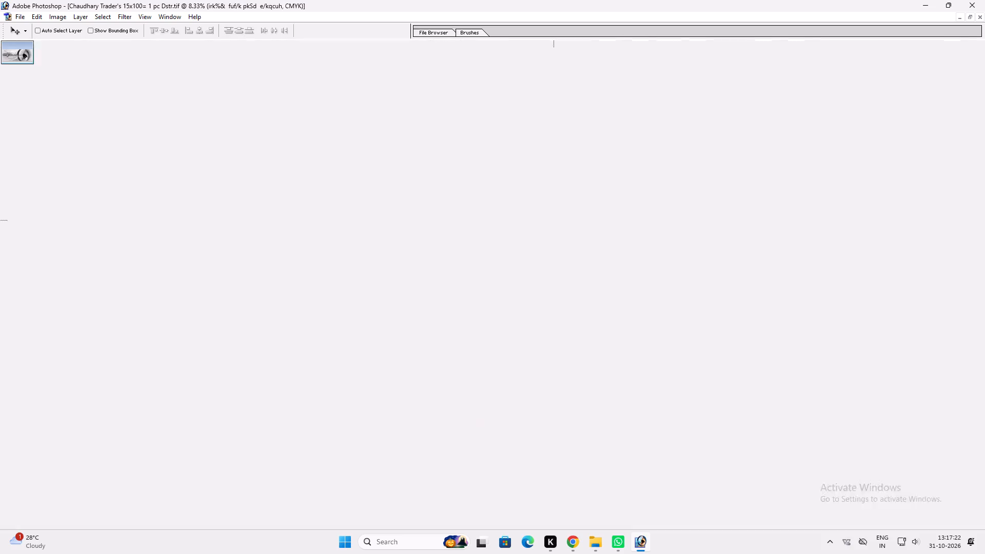
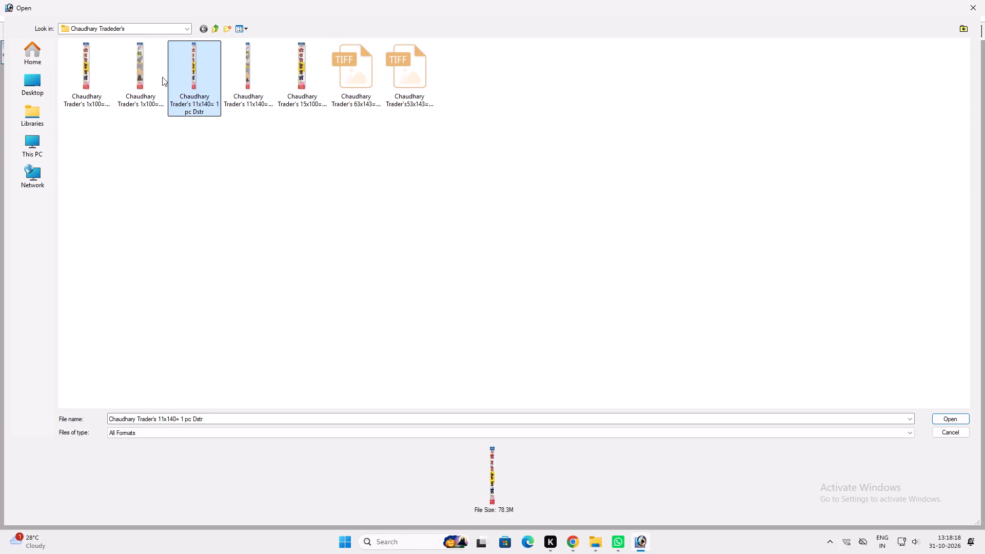
Go up from the Chaudhary Tradeder's folder to the 31.10.2026 folder and select the 6x6= 1 pc design file for preview.
{"action": "left_click", "coordinate": [155, 78]}
{"action": "left_click", "coordinate": [94, 66]}
{"action": "left_click", "coordinate": [216, 28]}
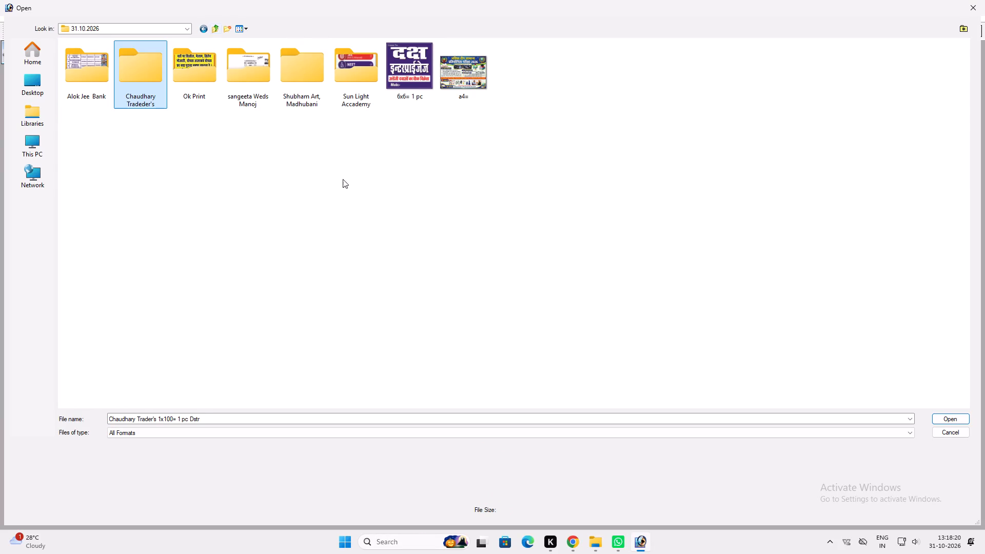
{"action": "left_click", "coordinate": [365, 191]}
{"action": "left_click", "coordinate": [416, 84]}
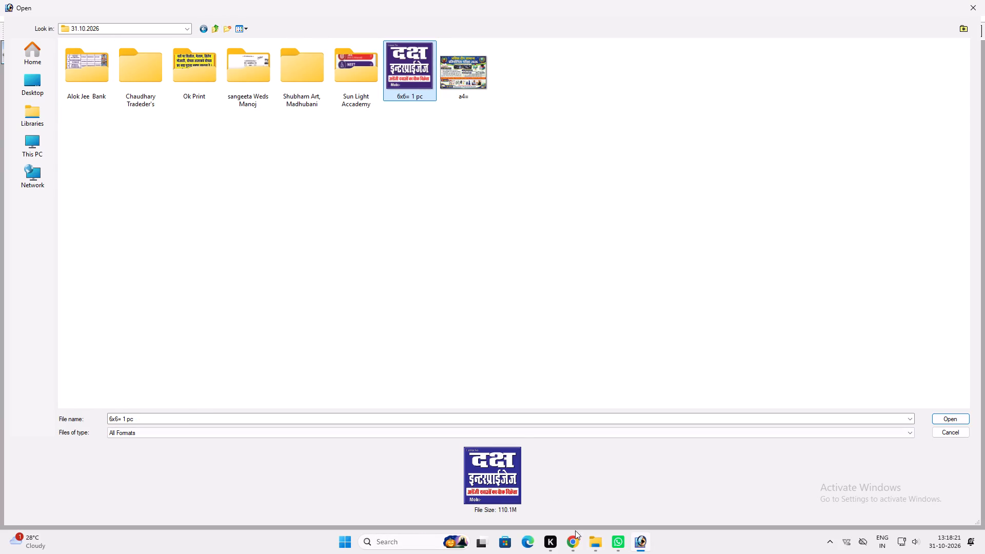